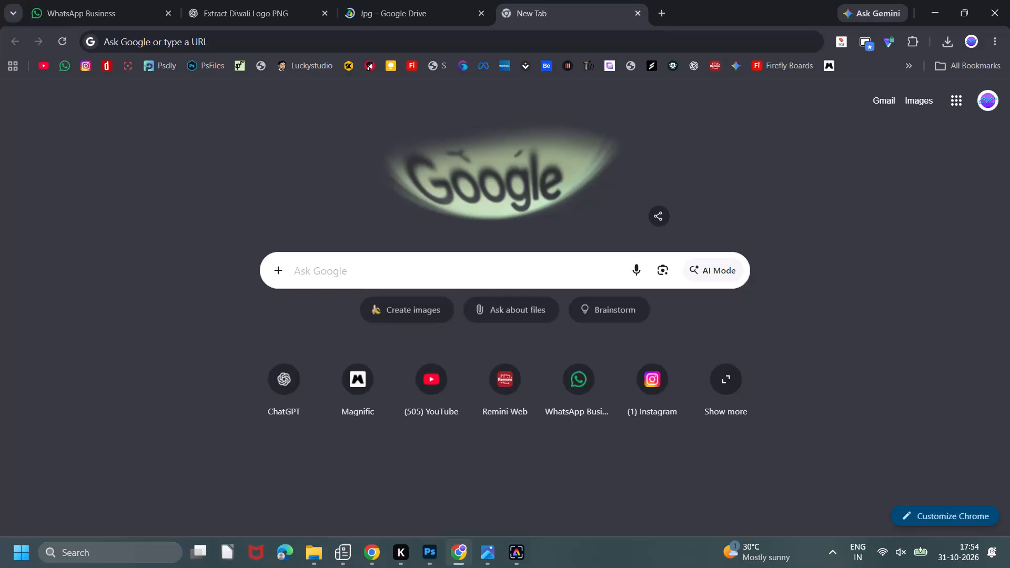
# Search Google for "baththa posters" and show the image results.
pyautogui.click(480, 265)
pyautogui.click(367, 341)
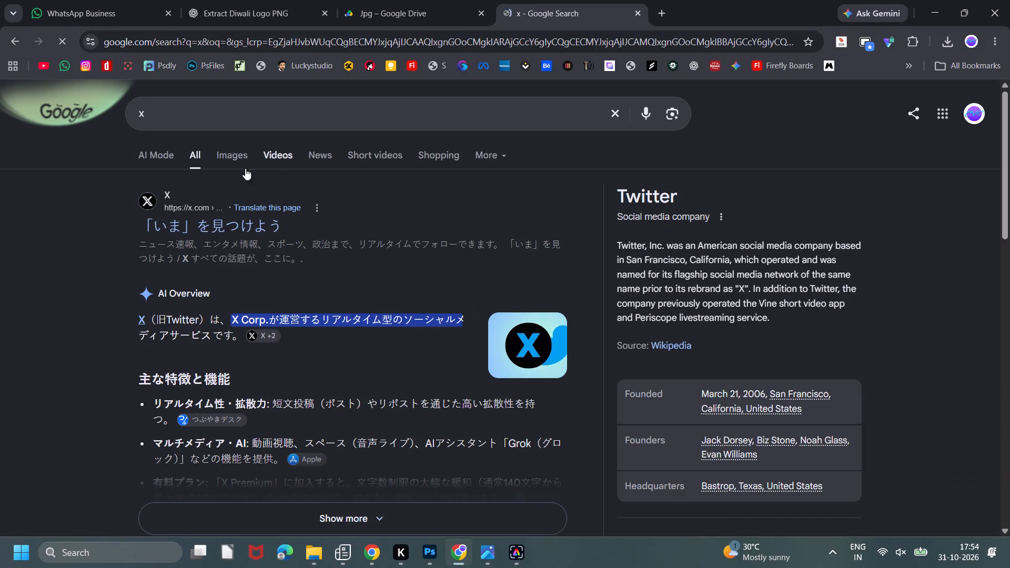
pyautogui.moveTo(230, 117); pyautogui.dragTo(140, 123)
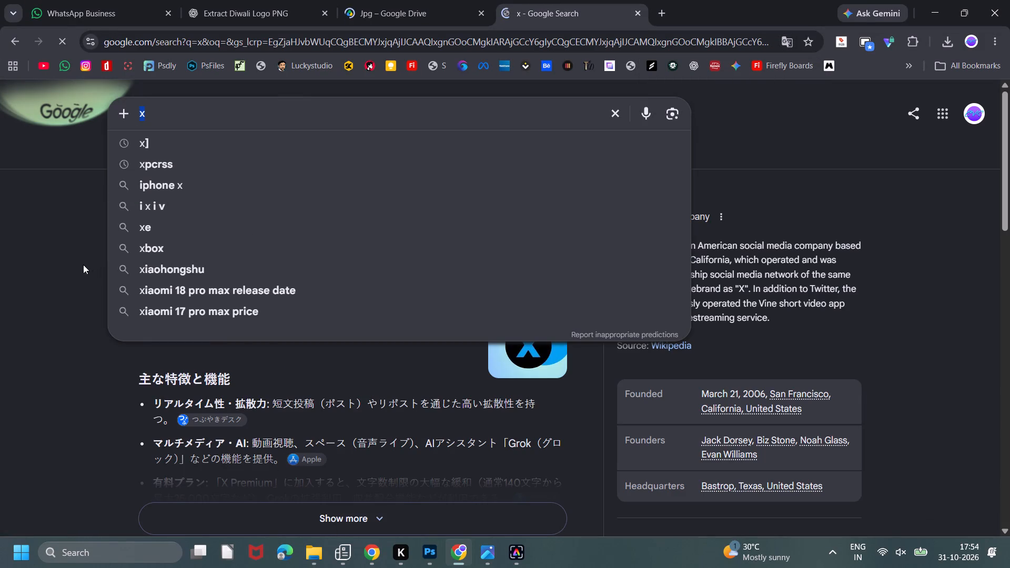
pyautogui.hotkey('shift', 'v')
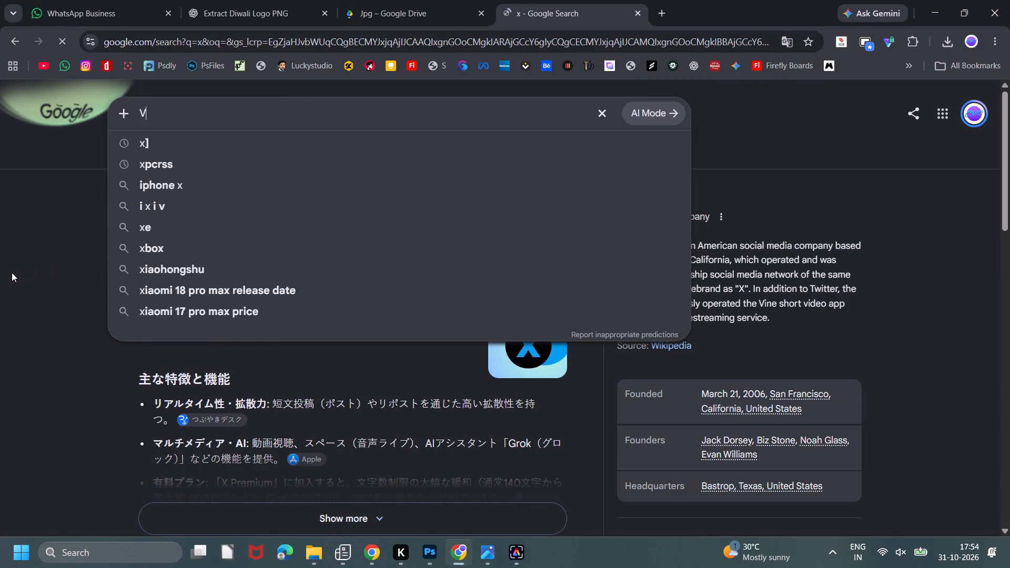
pyautogui.press('BackSpace')
pyautogui.hotkey('shift', 'b')
pyautogui.press('a')
pyautogui.press('t')
pyautogui.press('h')
pyautogui.press('space')
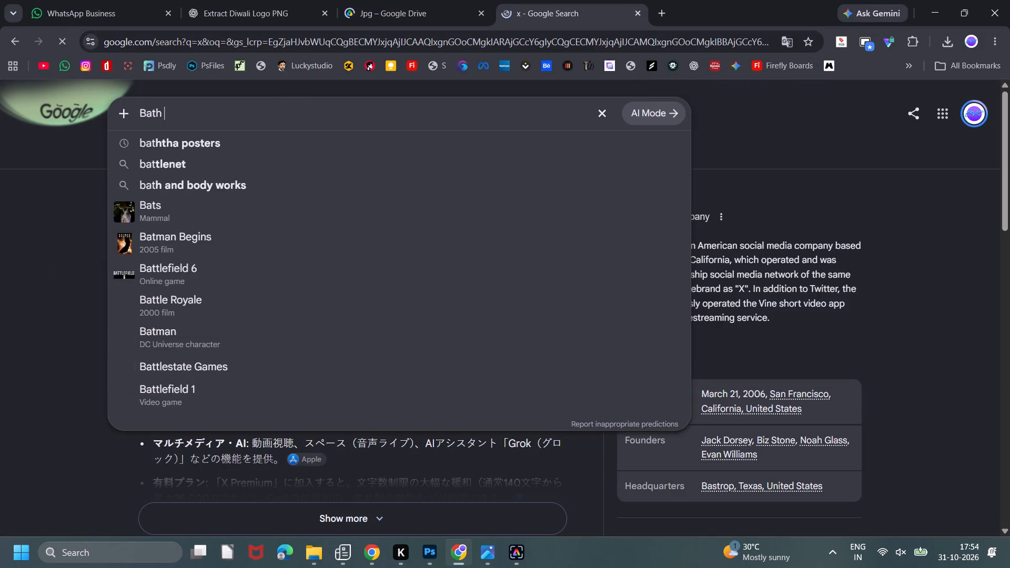
pyautogui.press('BackSpace')
pyautogui.write('tha')
pyautogui.press('space')
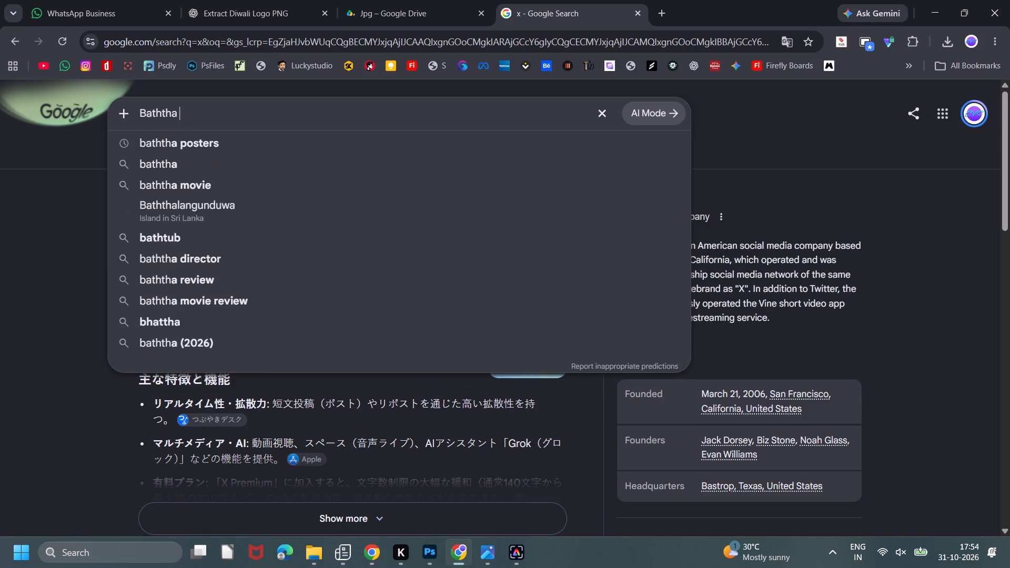
pyautogui.click(170, 146)
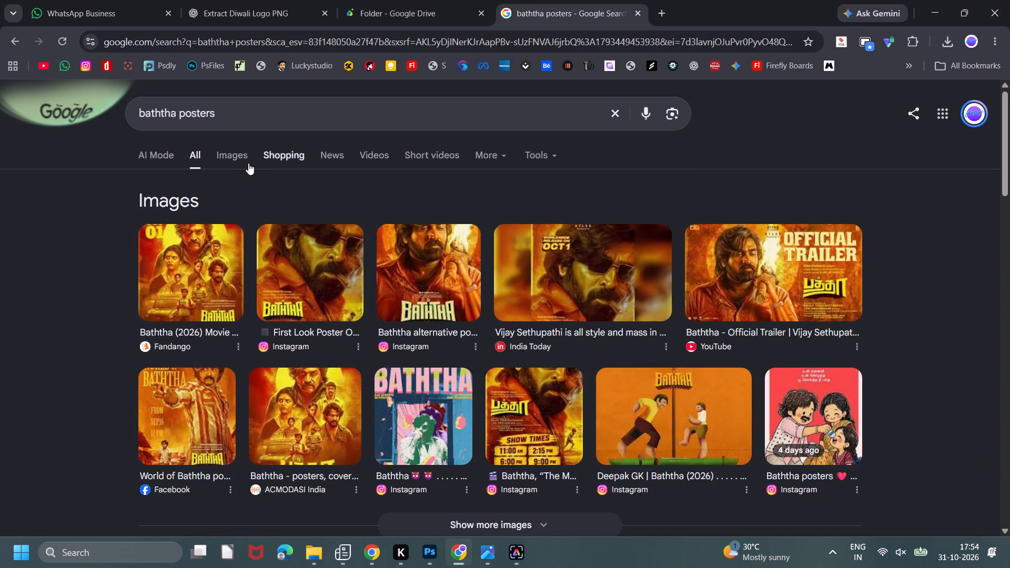
pyautogui.click(233, 163)
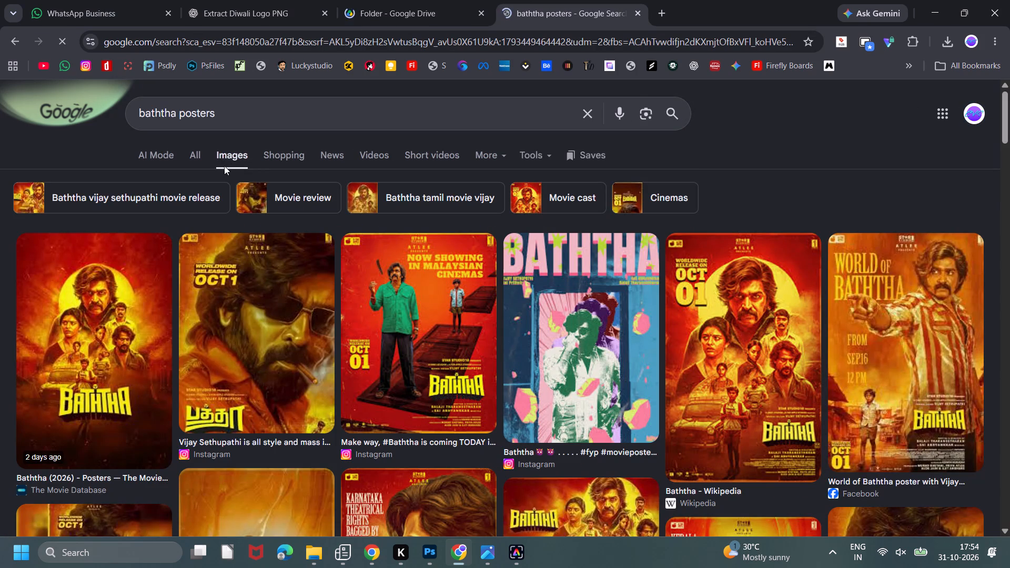
# Open the Baththa poster from The Movie Database and save its image as a PNG.
pyautogui.click(85, 336)
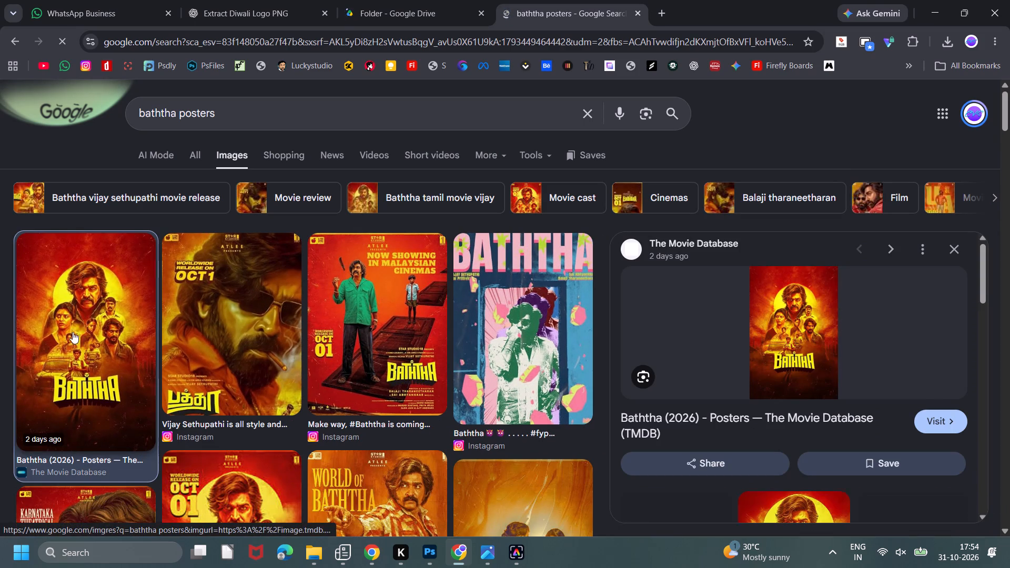
pyautogui.rightClick(808, 316)
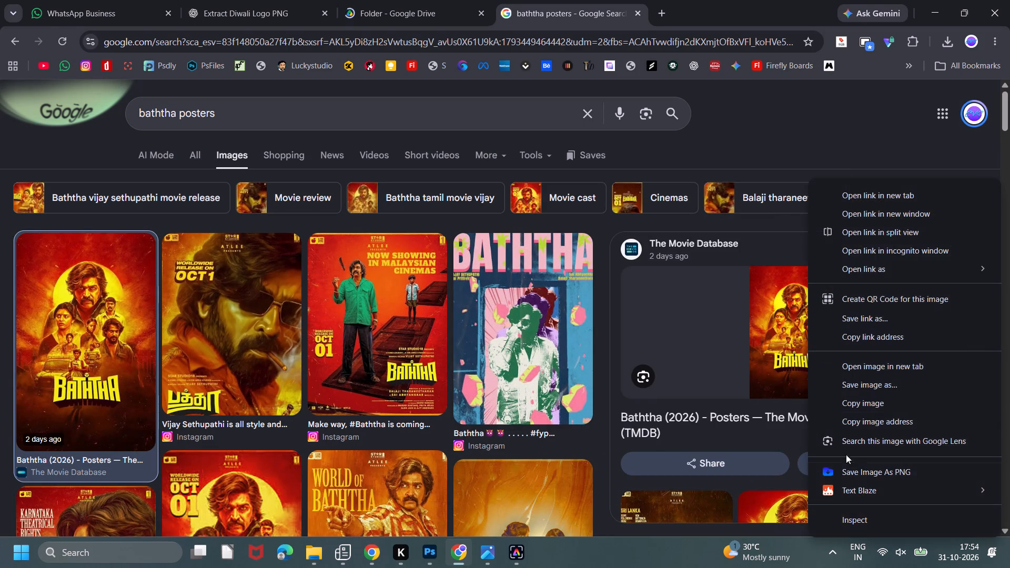
pyautogui.click(851, 478)
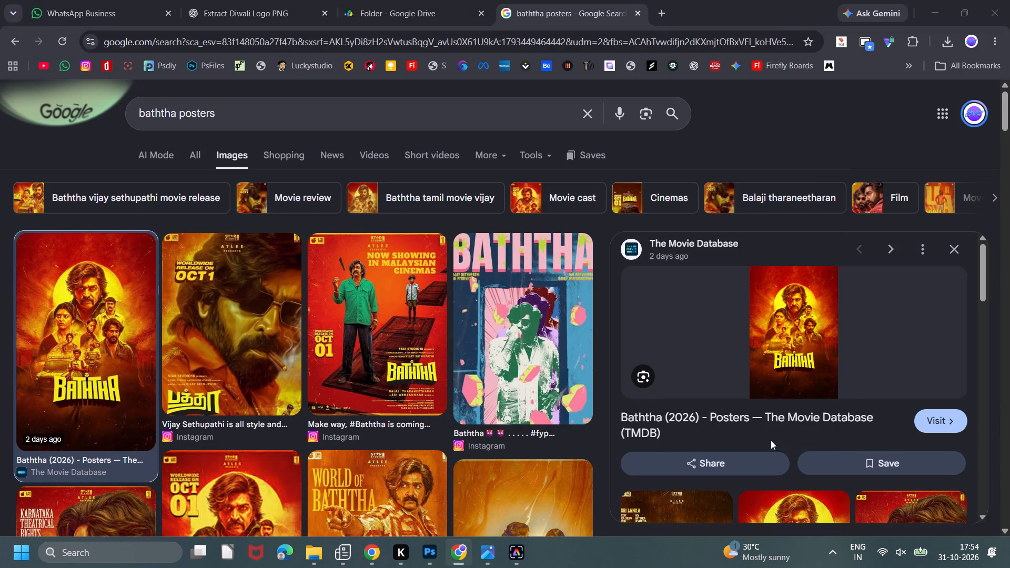
pyautogui.click(744, 440)
pyautogui.scroll(-2, 746, 424)
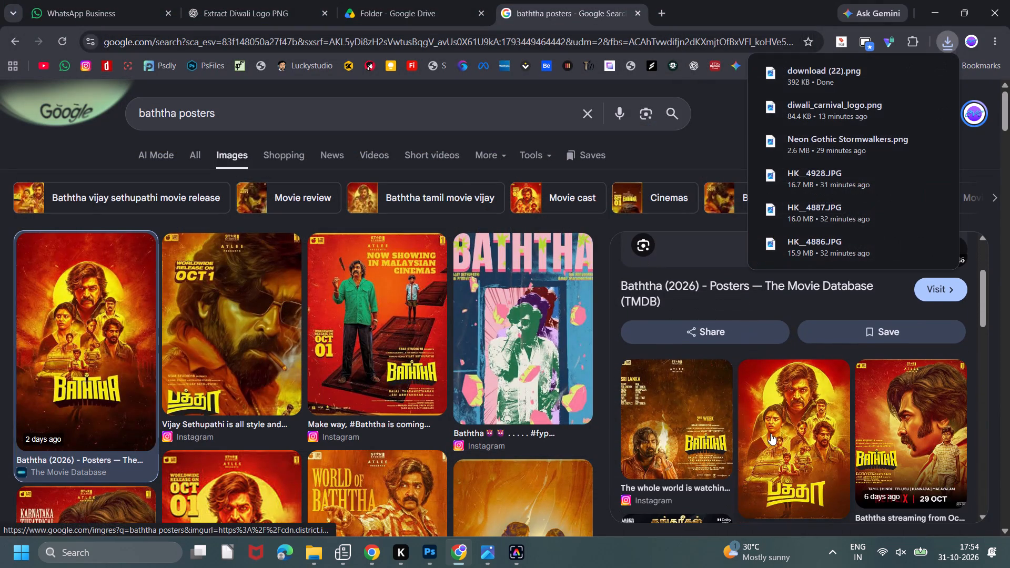
# Open the downloaded poster in Photos, inspect its quality up close, and close it.
pyautogui.click(815, 75)
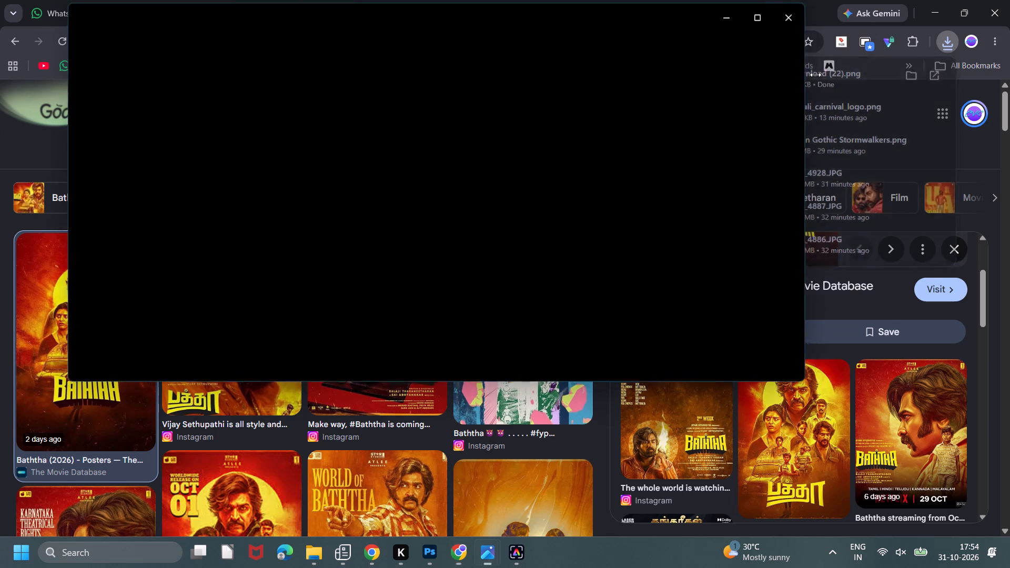
pyautogui.scroll(8, 433, 191)
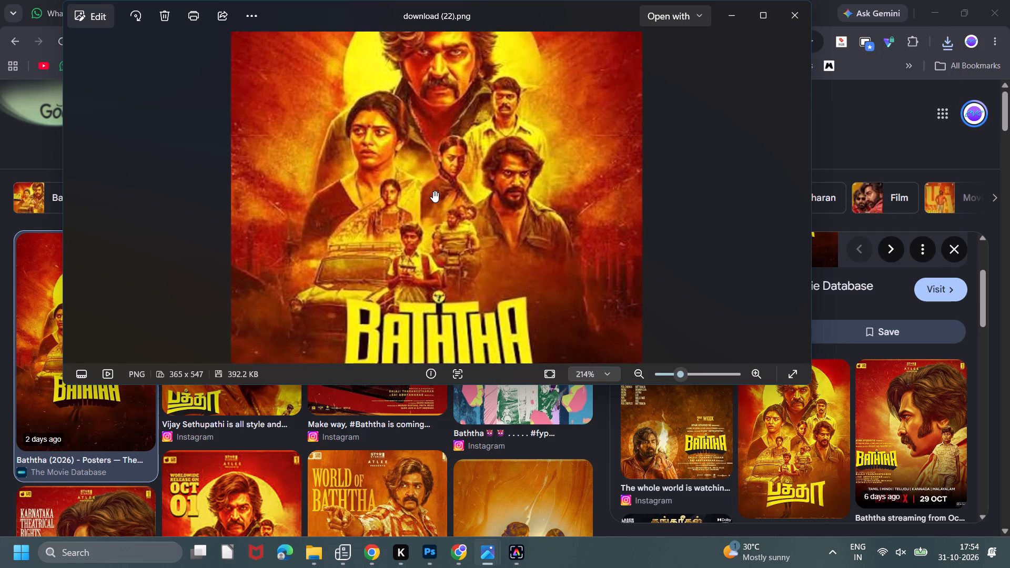
pyautogui.moveTo(438, 177); pyautogui.dragTo(440, 219)
pyautogui.scroll(1, 440, 218)
pyautogui.scroll(-7, 440, 218)
pyautogui.click(806, 25)
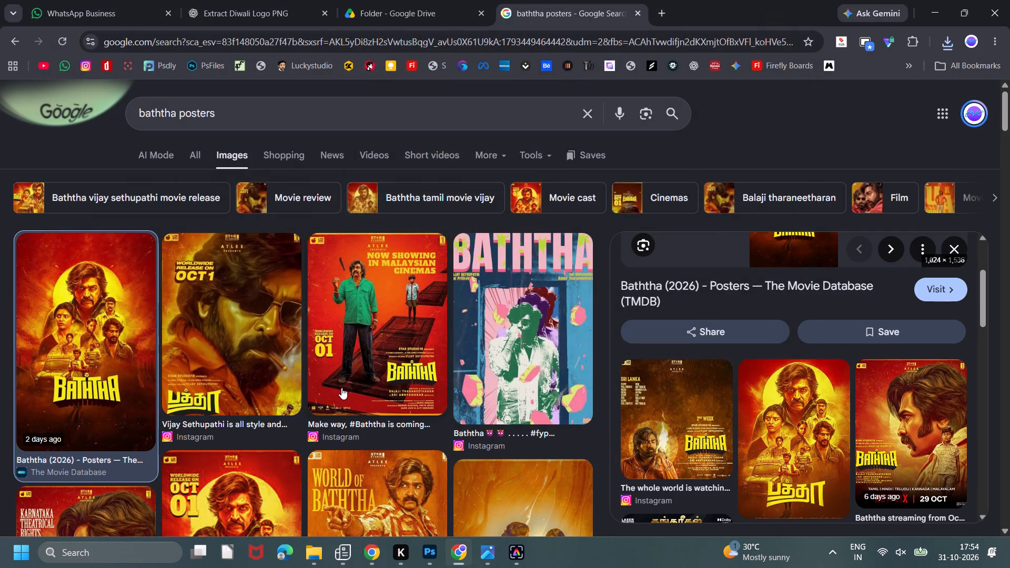
# Look through the image results for other Baththa posters.
pyautogui.scroll(-2, 347, 395)
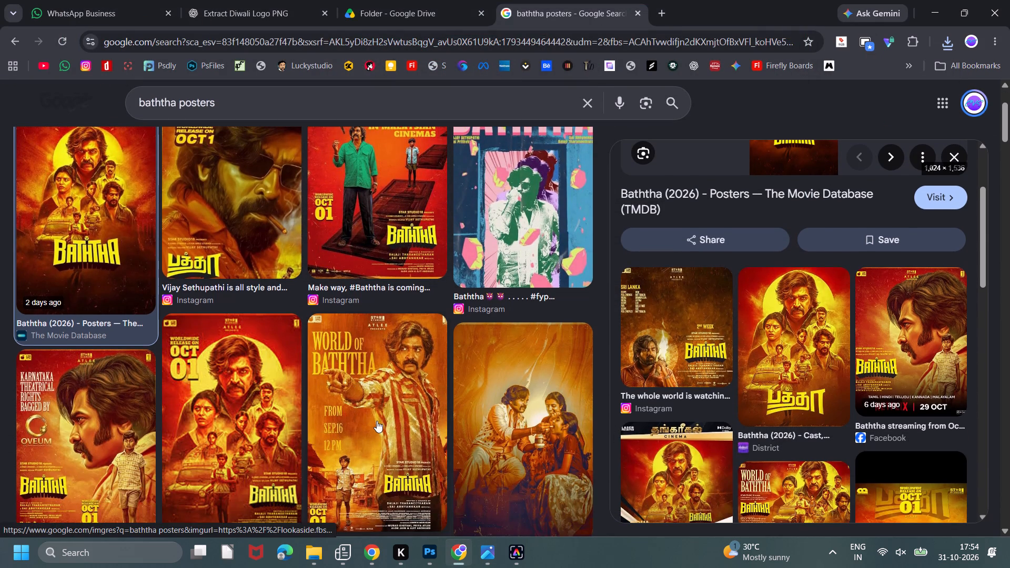
pyautogui.scroll(-1, 366, 417)
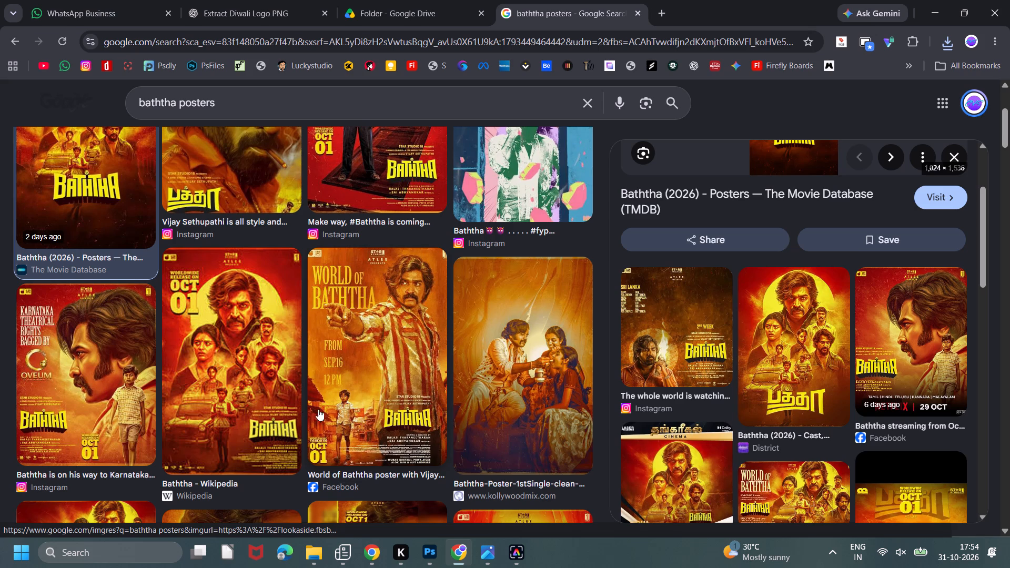
pyautogui.scroll(-4, 206, 378)
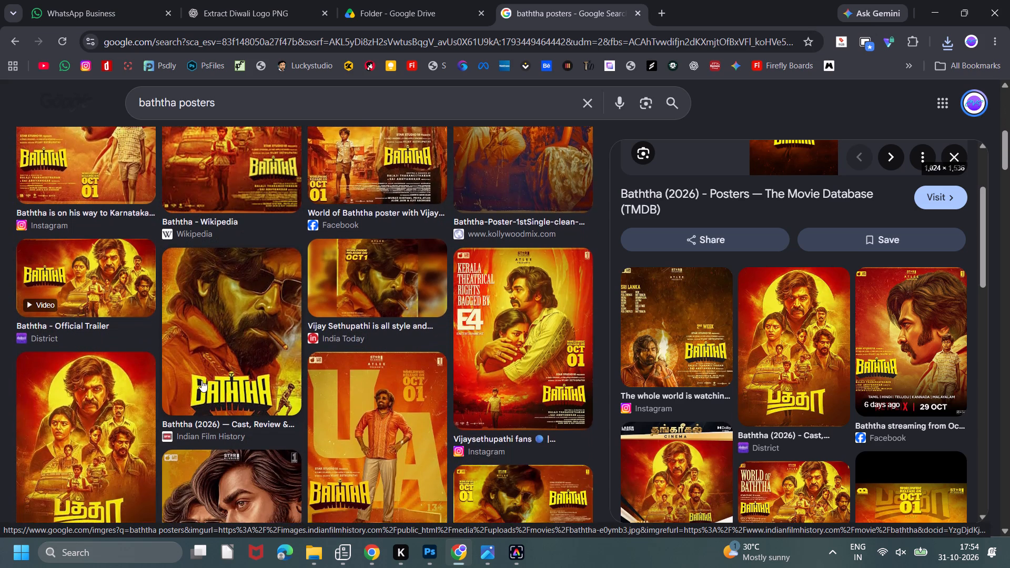
pyautogui.scroll(-4, 179, 375)
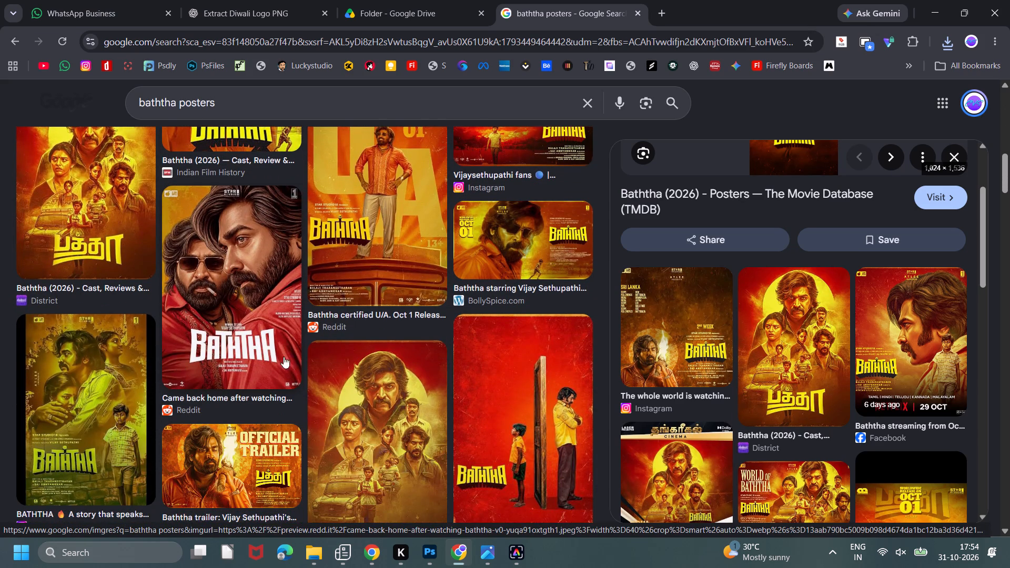
pyautogui.scroll(-1, 369, 429)
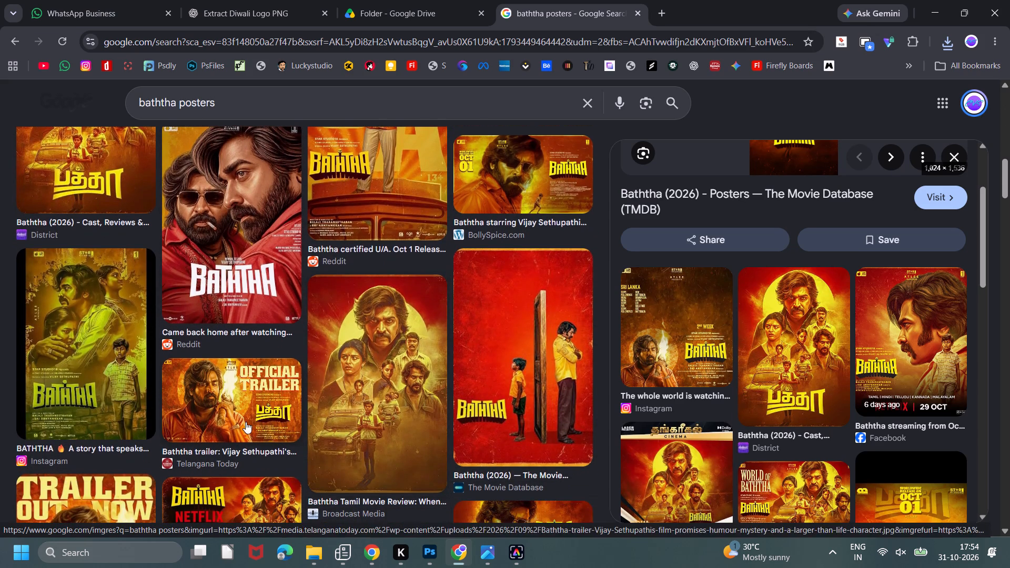
pyautogui.scroll(-6, 245, 422)
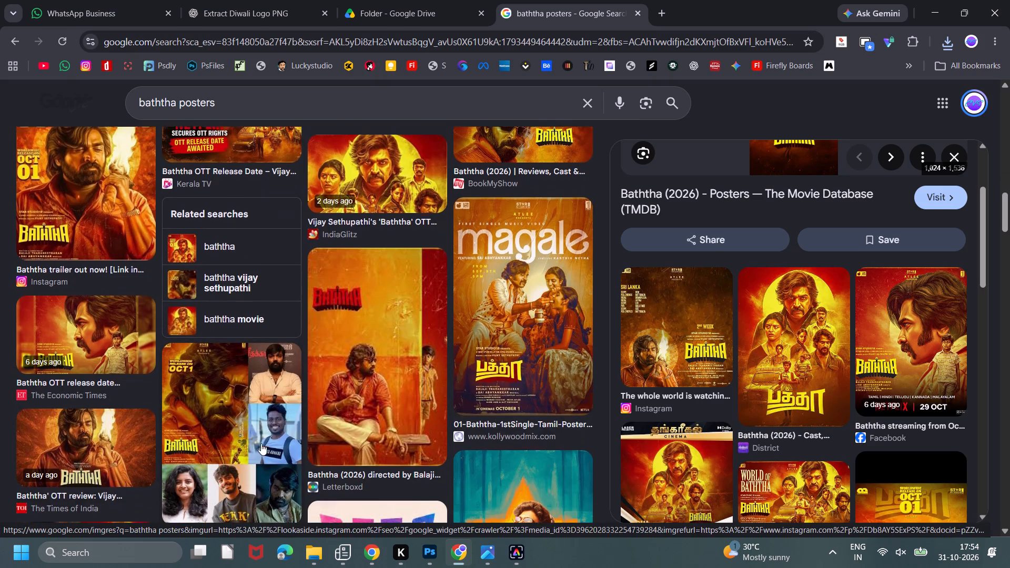
pyautogui.scroll(-2, 255, 439)
pyautogui.scroll(-2, 514, 459)
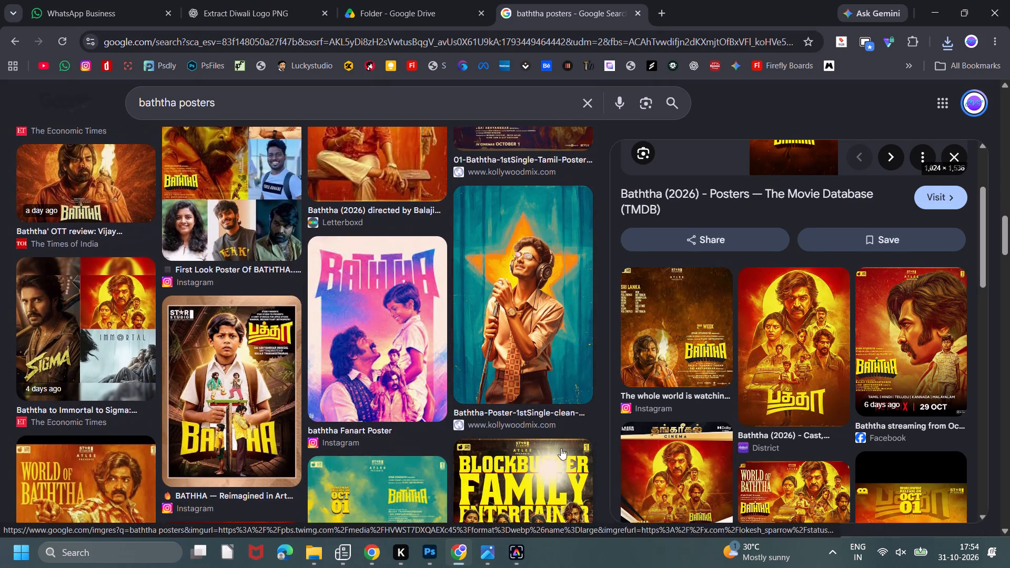
pyautogui.scroll(-3, 505, 410)
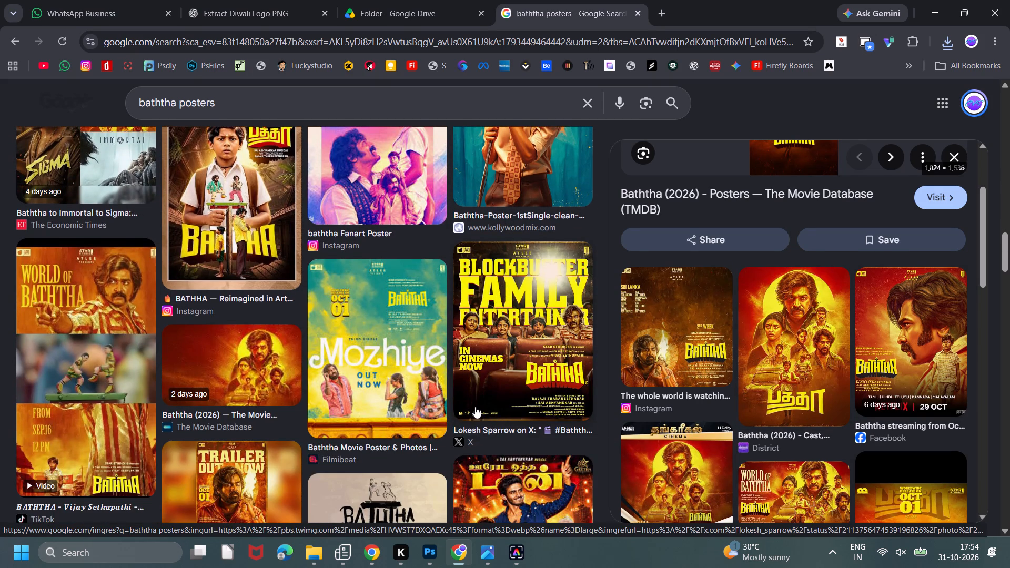
pyautogui.scroll(-5, 470, 417)
pyautogui.scroll(-7, 424, 404)
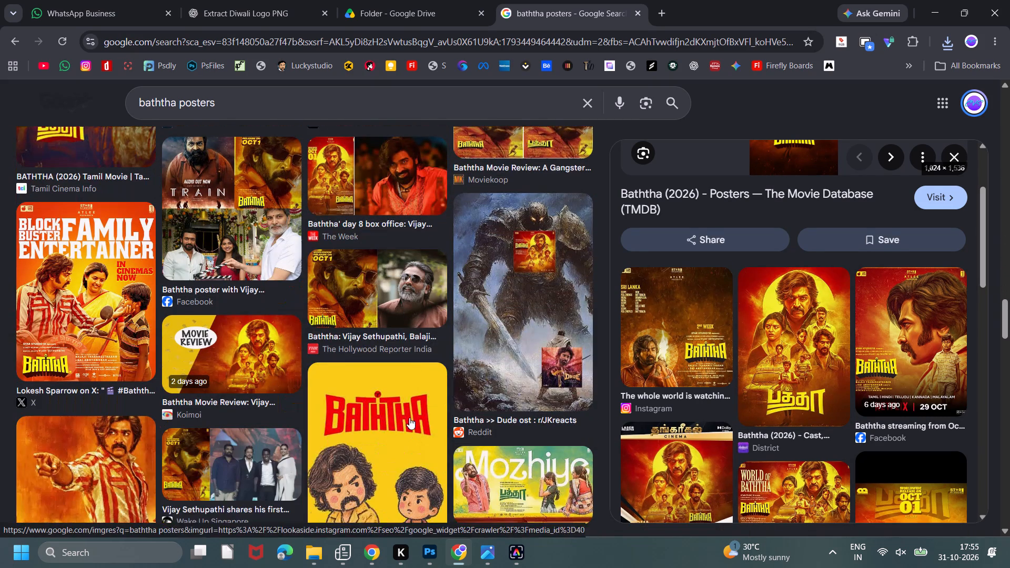
# Return to the first image results and examine the Baththa posters again.
pyautogui.moveTo(1003, 332); pyautogui.dragTo(964, 92)
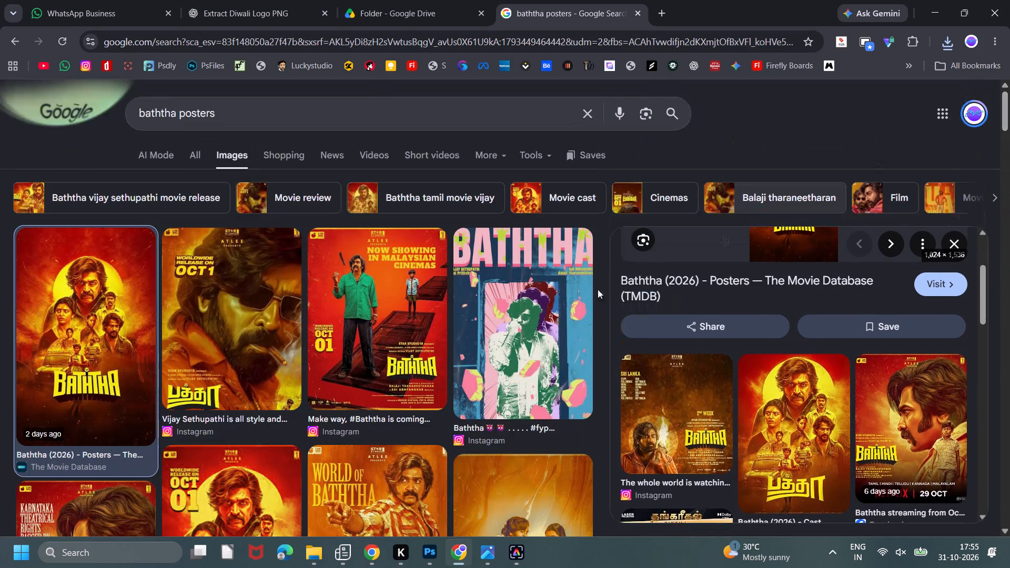
pyautogui.scroll(3, 399, 360)
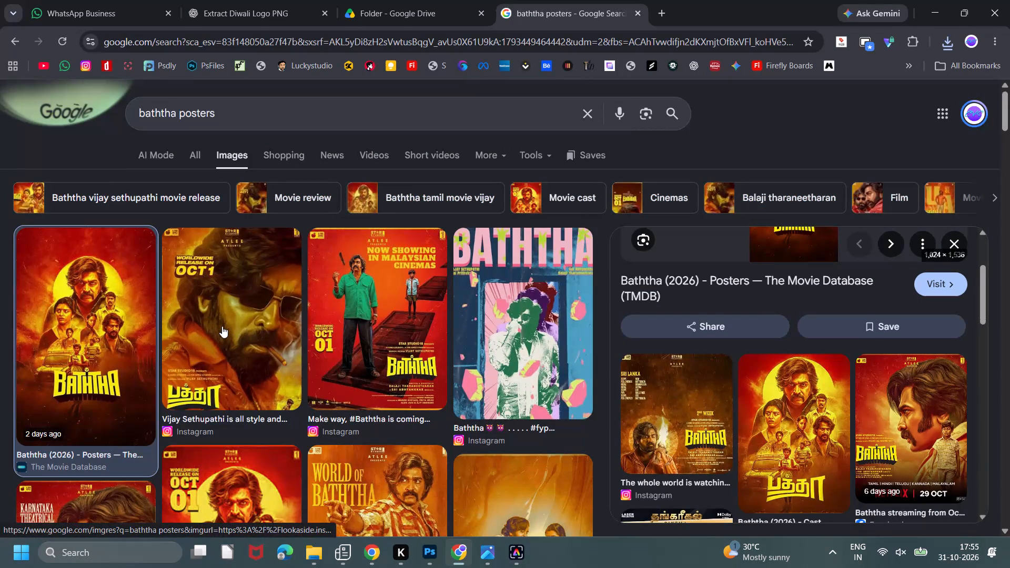
pyautogui.scroll(-9, 369, 361)
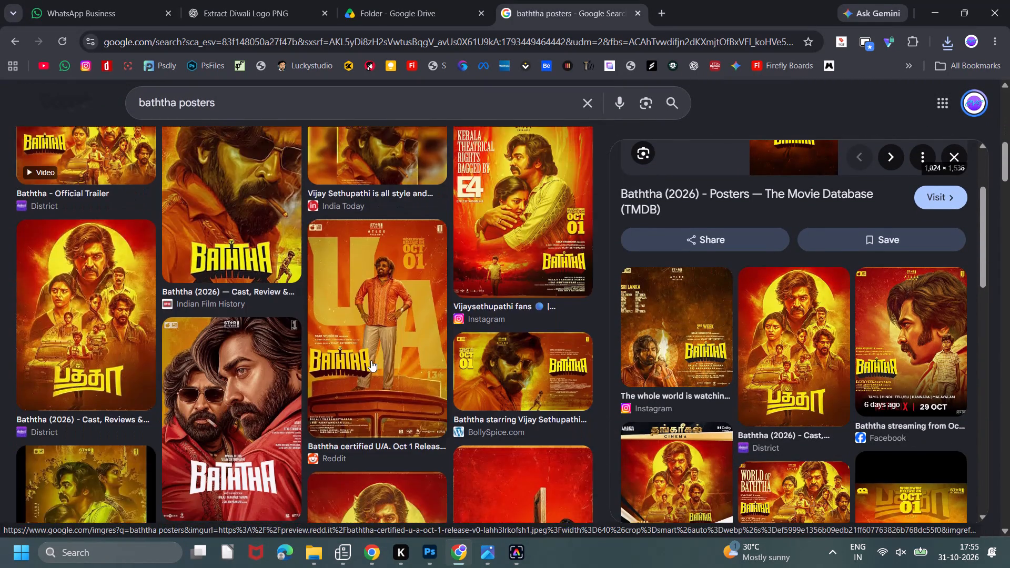
pyautogui.scroll(-7, 371, 360)
pyautogui.scroll(-4, 180, 359)
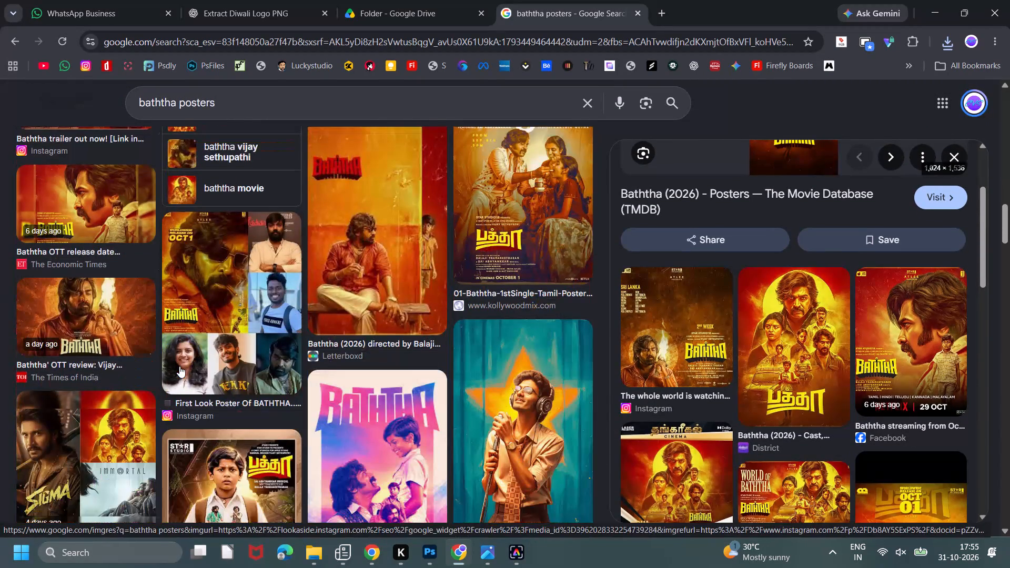
pyautogui.scroll(-4, 187, 364)
pyautogui.scroll(-6, 391, 368)
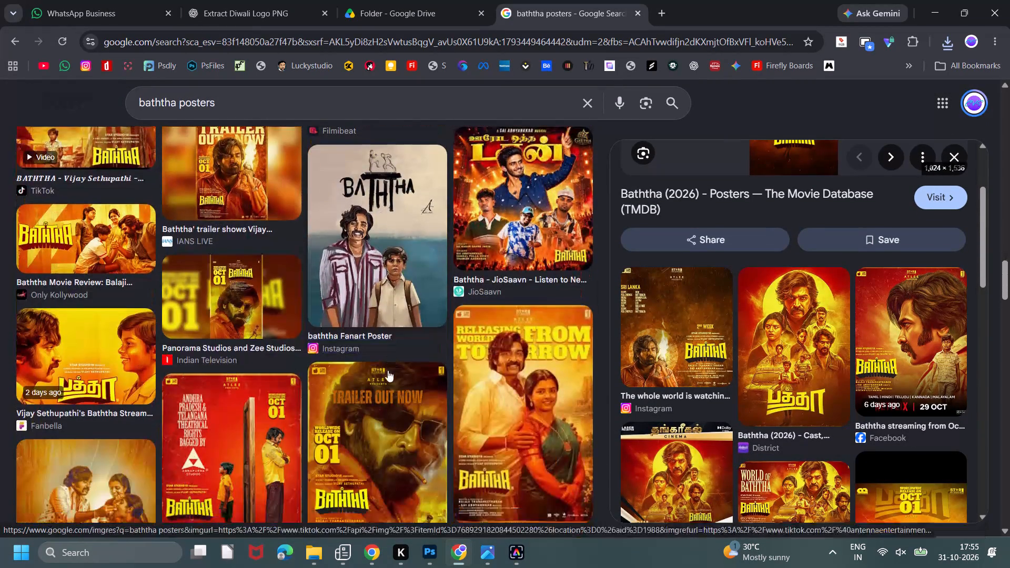
pyautogui.scroll(-5, 386, 370)
# Search Google for "baththa production" and show all results instead of images only.
pyautogui.click(294, 104)
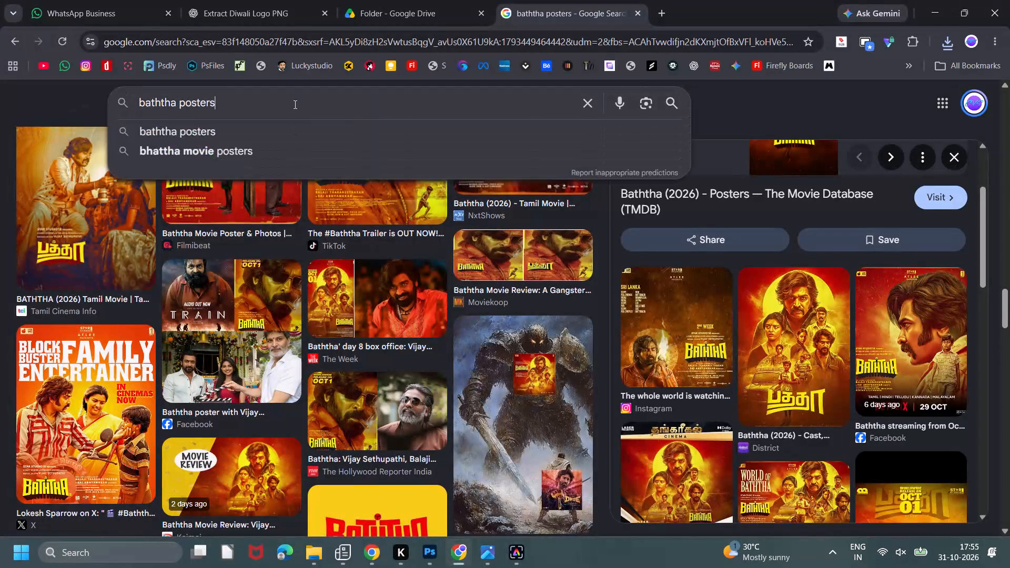
pyautogui.moveTo(221, 106); pyautogui.dragTo(181, 106)
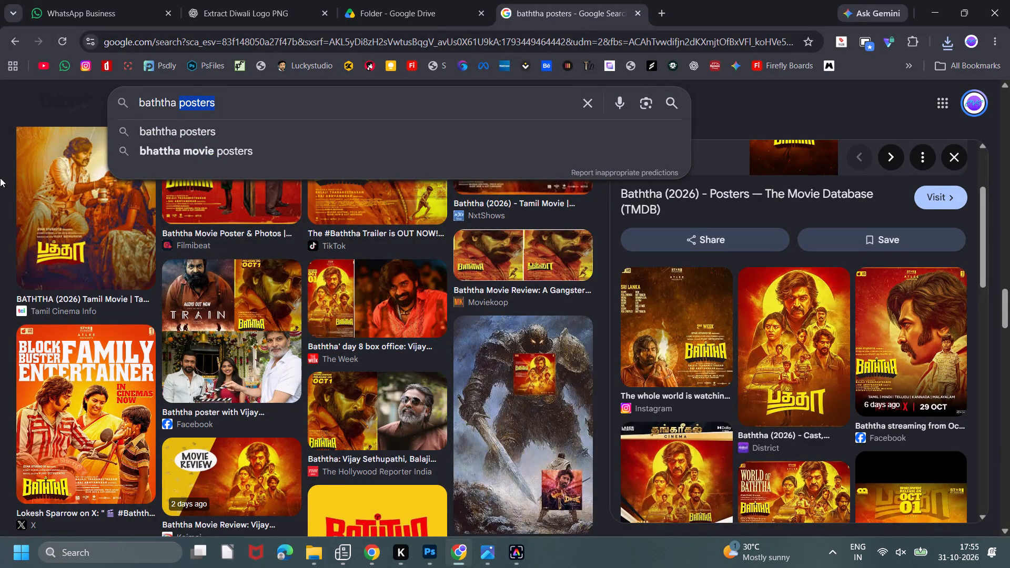
pyautogui.press('p')
pyautogui.press('r')
pyautogui.press('o')
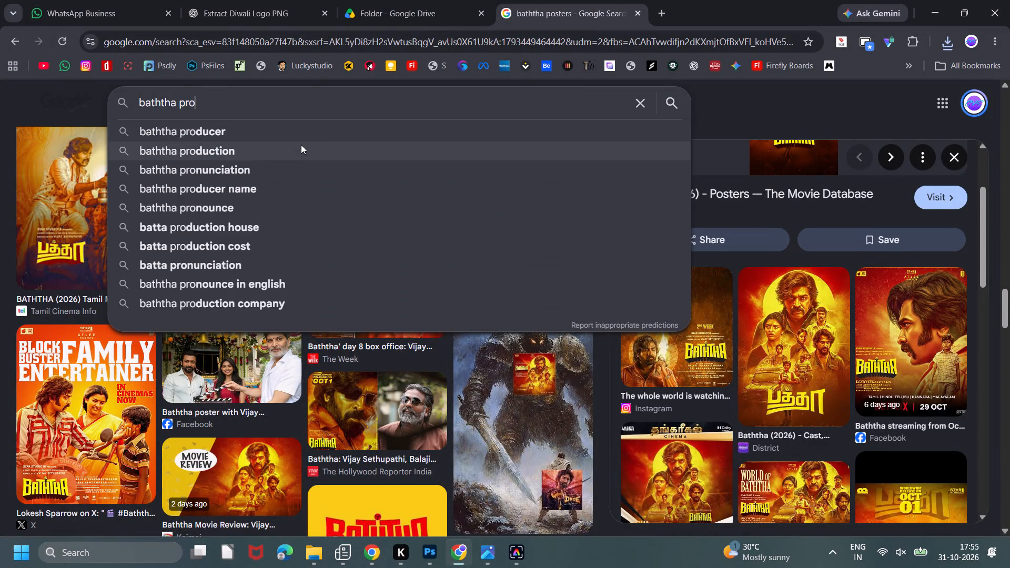
pyautogui.click(298, 153)
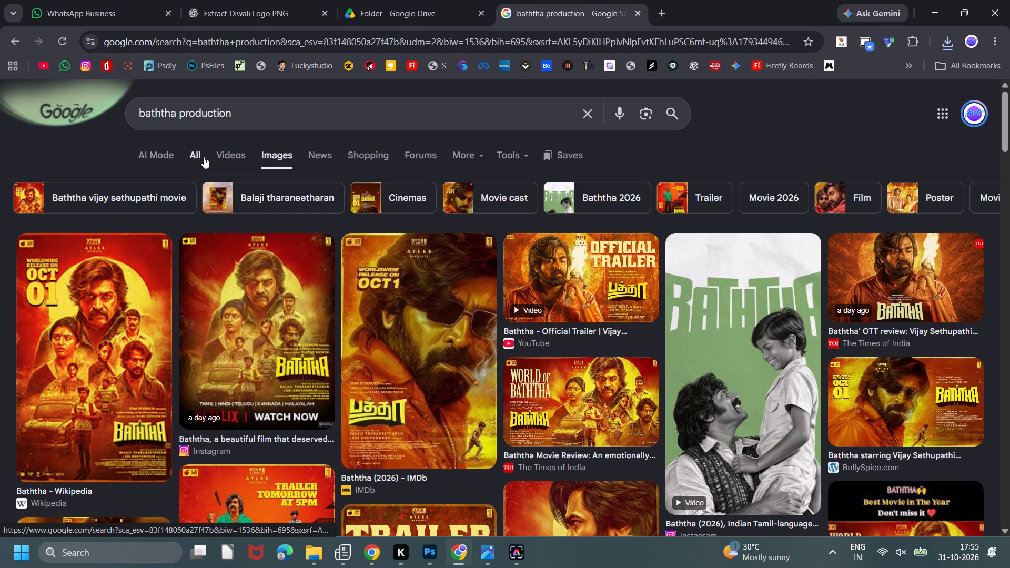
pyautogui.click(230, 155)
pyautogui.click(196, 159)
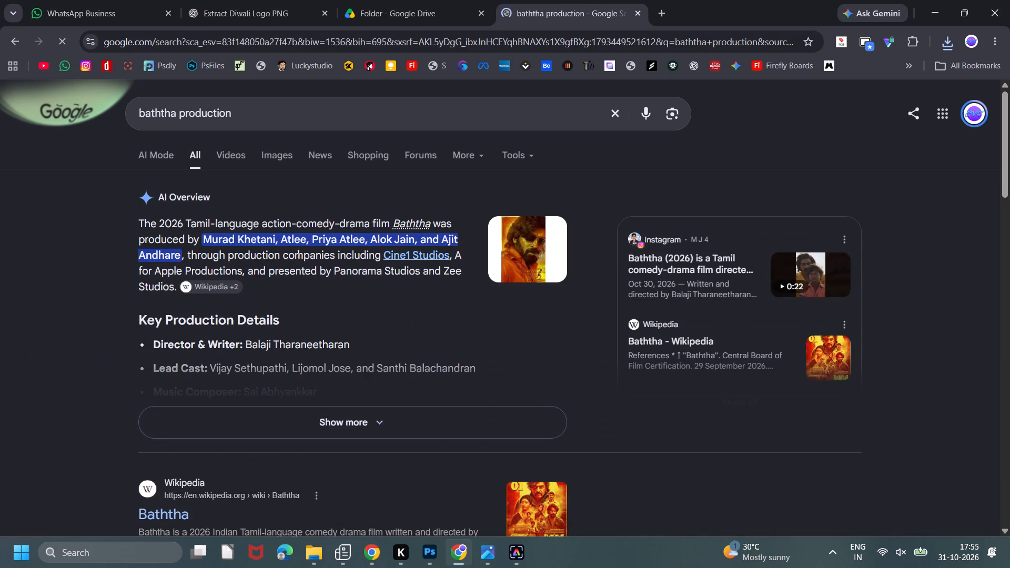
# Open the IMDb page of the 2026 film Baththa.
pyautogui.click(396, 253)
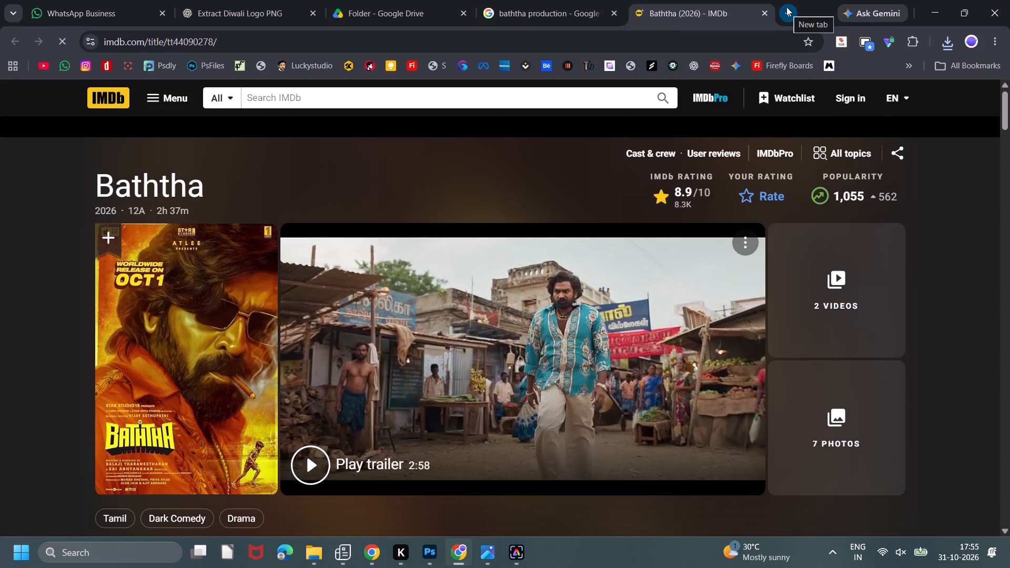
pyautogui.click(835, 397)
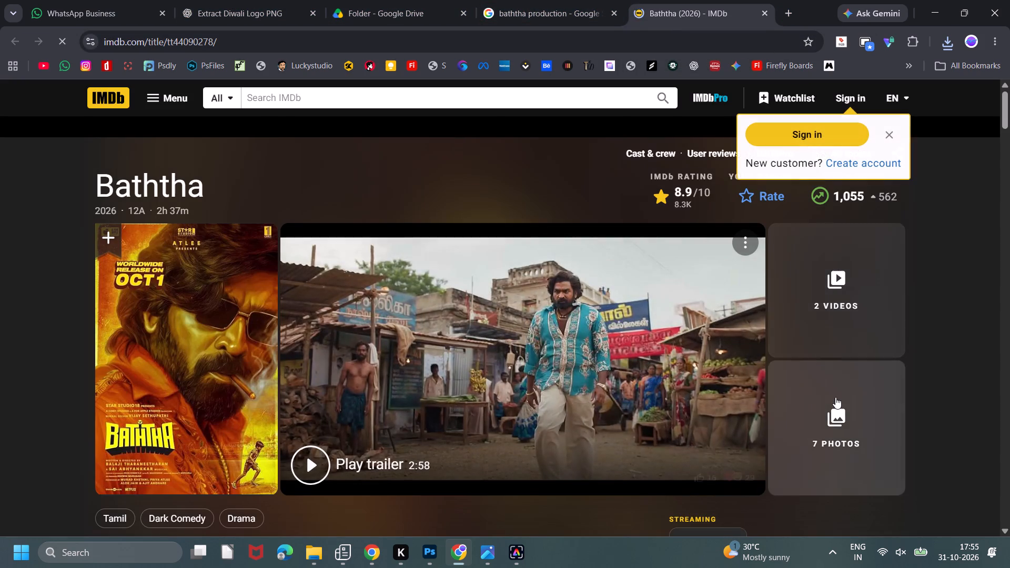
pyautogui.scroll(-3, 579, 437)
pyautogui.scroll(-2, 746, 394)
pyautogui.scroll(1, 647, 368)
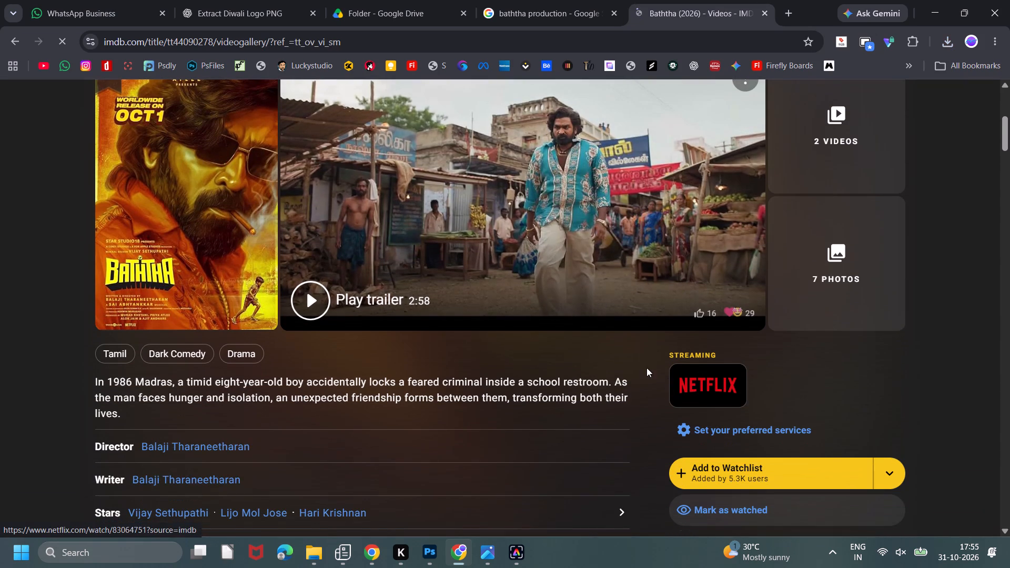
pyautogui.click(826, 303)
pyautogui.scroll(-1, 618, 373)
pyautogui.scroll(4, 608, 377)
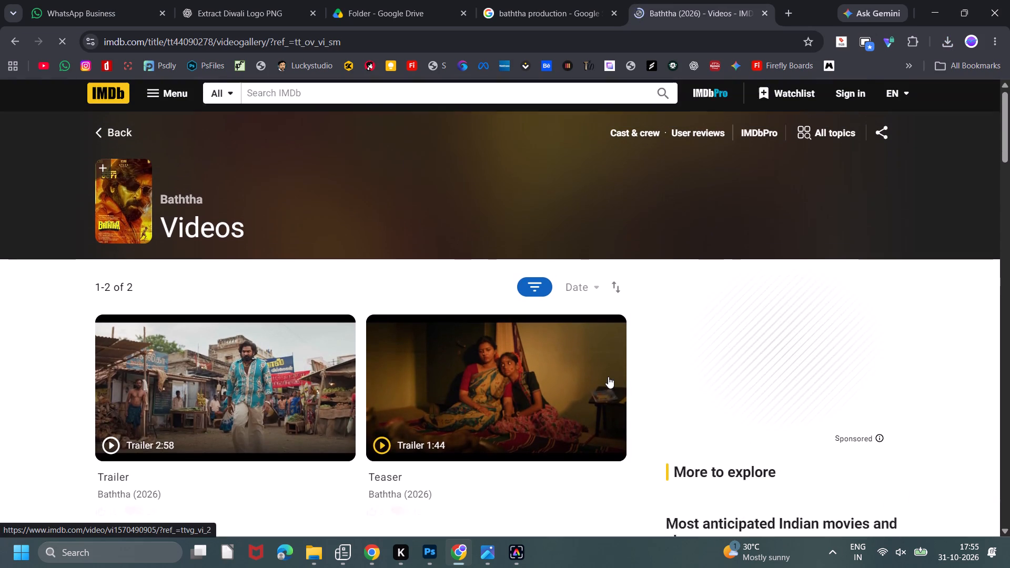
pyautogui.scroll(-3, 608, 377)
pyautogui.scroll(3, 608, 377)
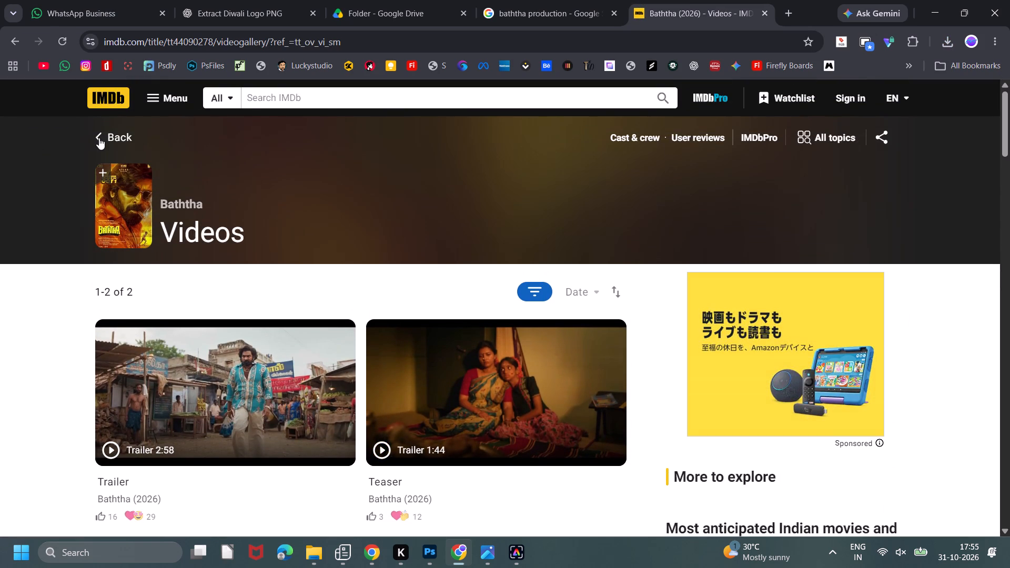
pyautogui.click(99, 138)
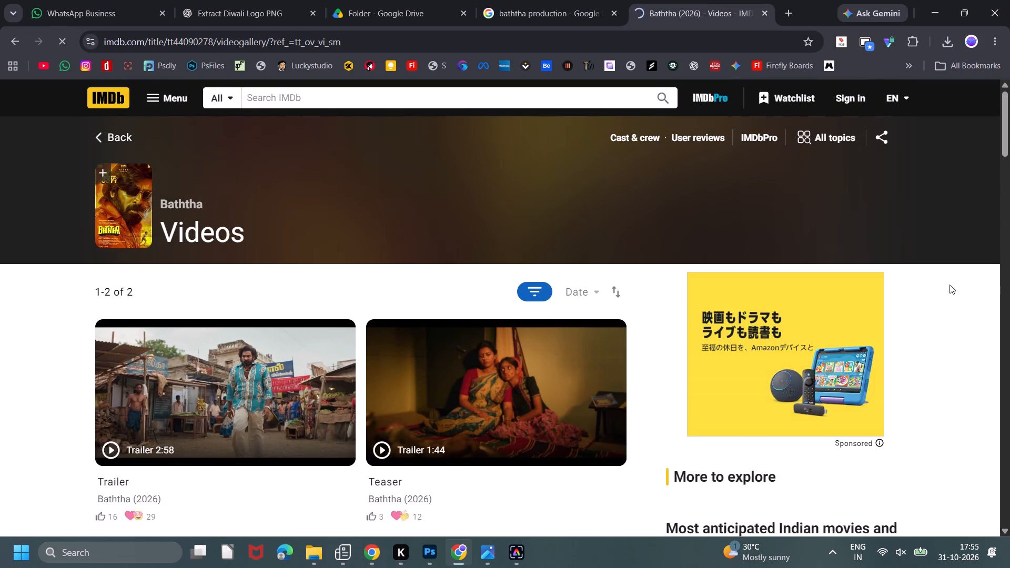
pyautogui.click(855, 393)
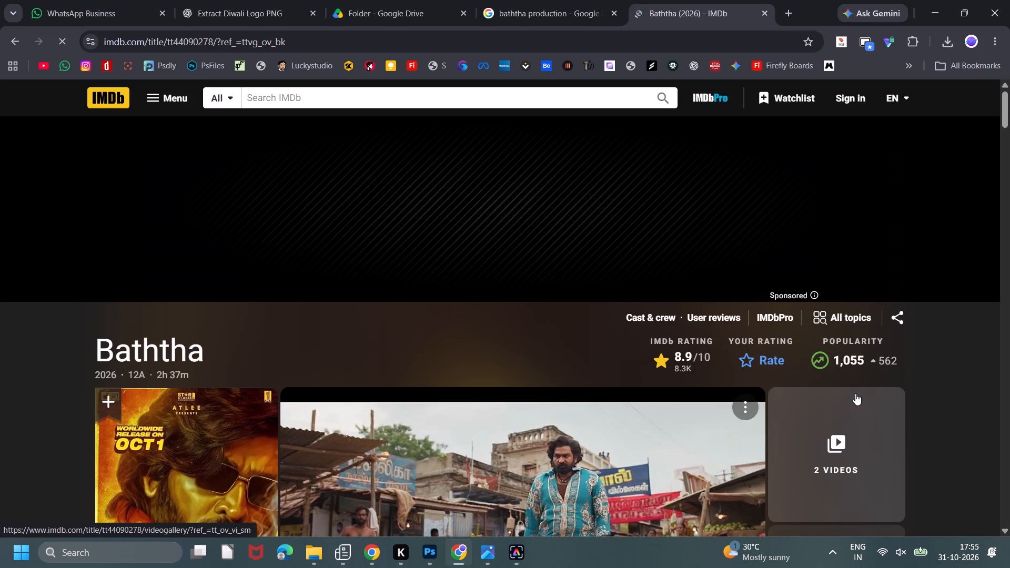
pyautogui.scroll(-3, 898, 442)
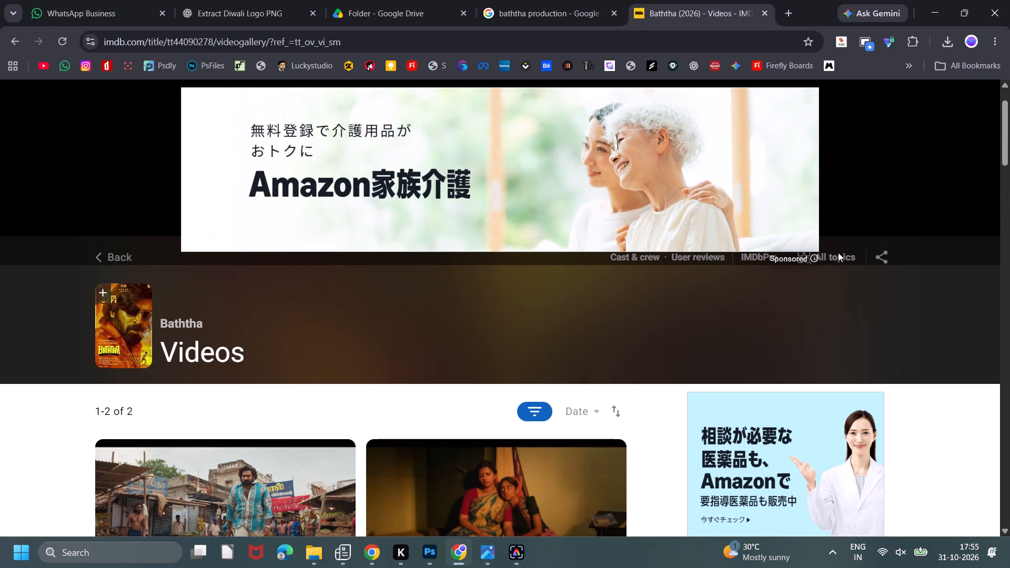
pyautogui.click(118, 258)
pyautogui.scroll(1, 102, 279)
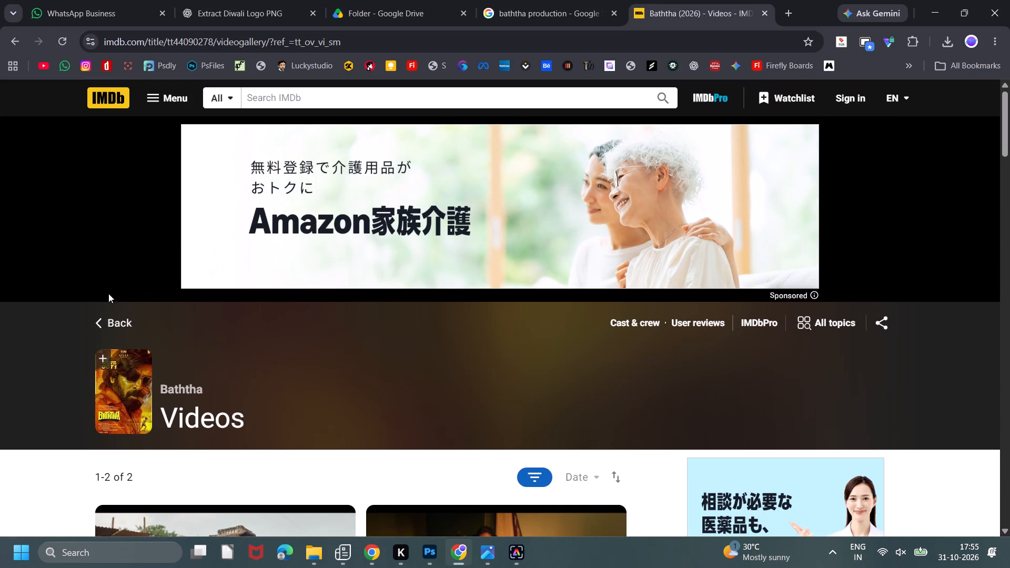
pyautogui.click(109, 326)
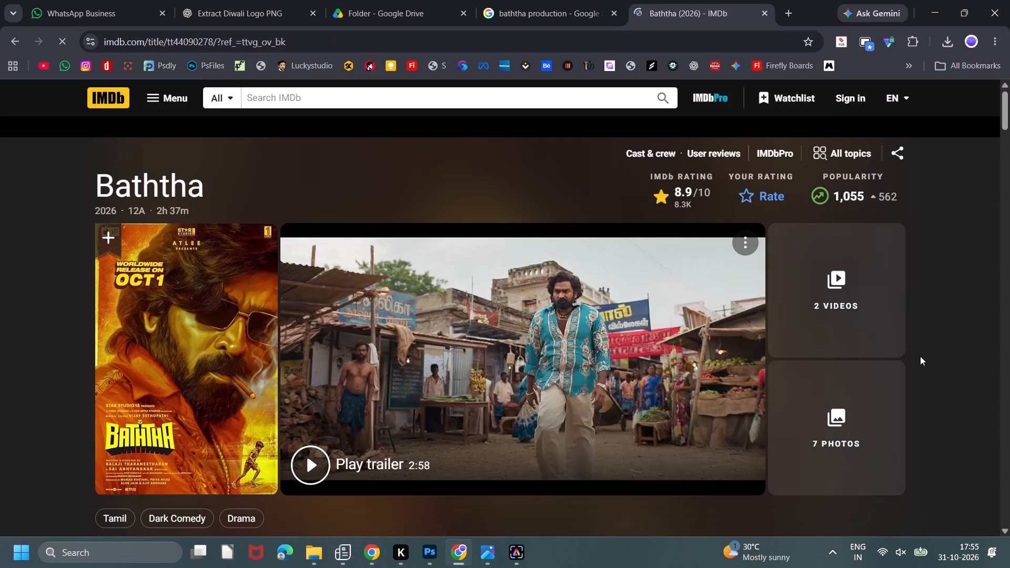
# Open Baththa's photo gallery on IMDb, hide the caption details, and look through the posters up to the seventh one.
pyautogui.scroll(-1, 911, 352)
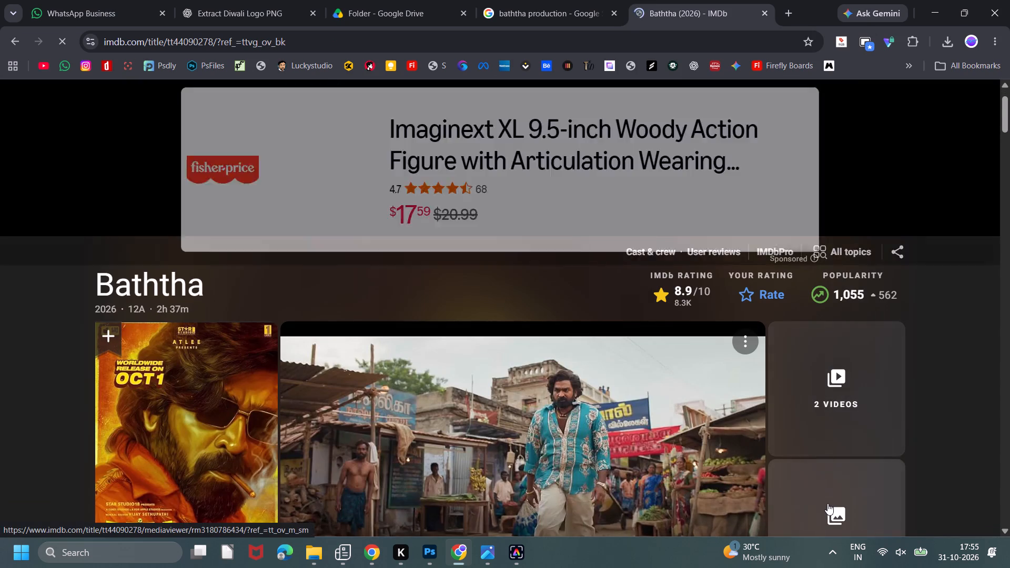
pyautogui.click(827, 503)
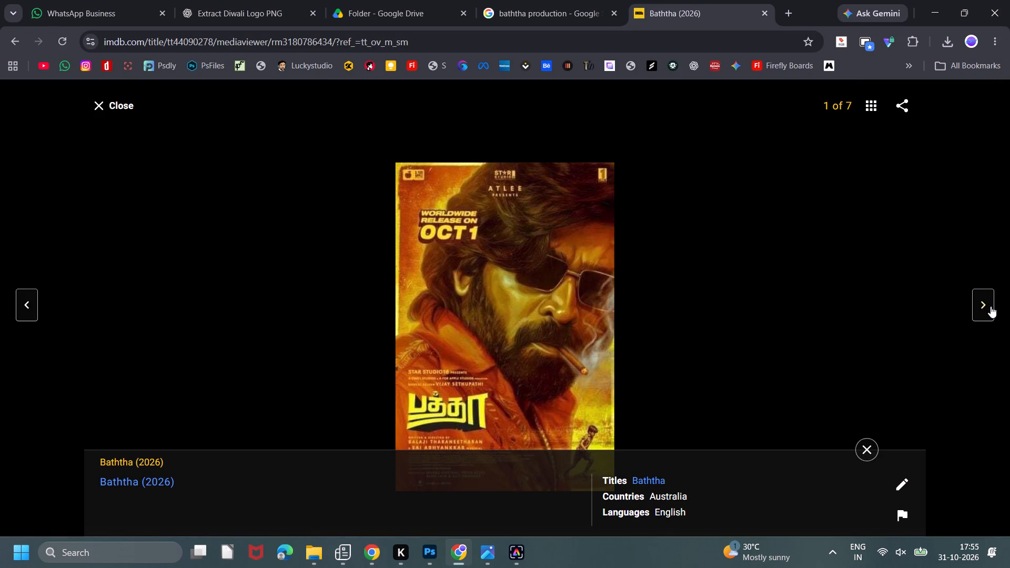
pyautogui.click(987, 306)
pyautogui.click(987, 306)
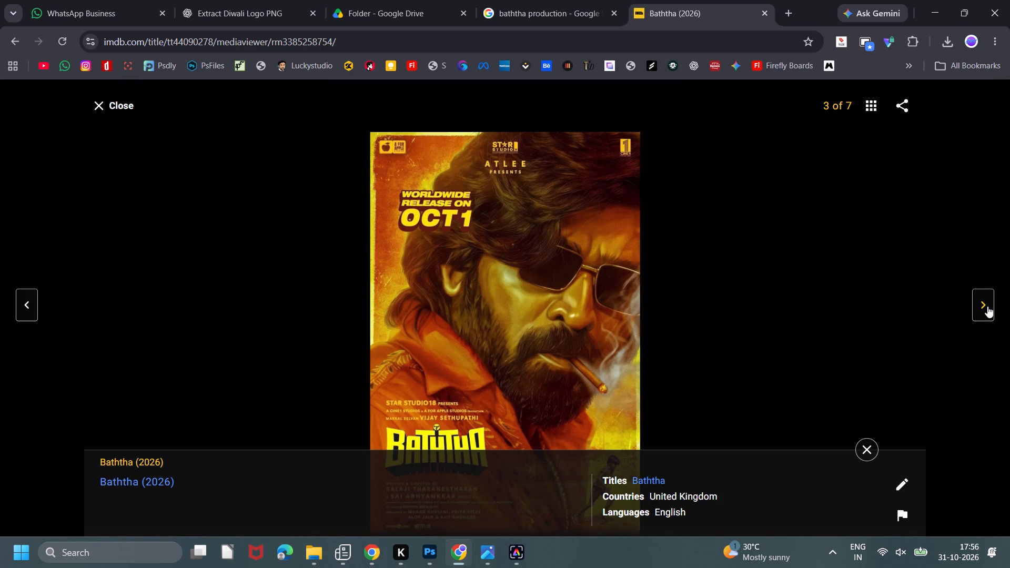
pyautogui.scroll(-4, 771, 378)
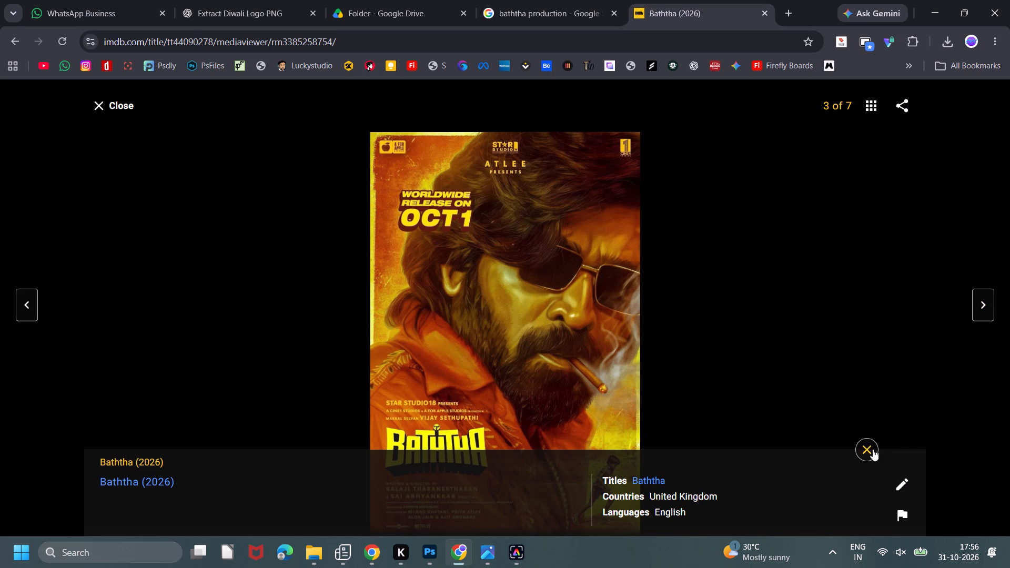
pyautogui.click(871, 451)
pyautogui.click(976, 303)
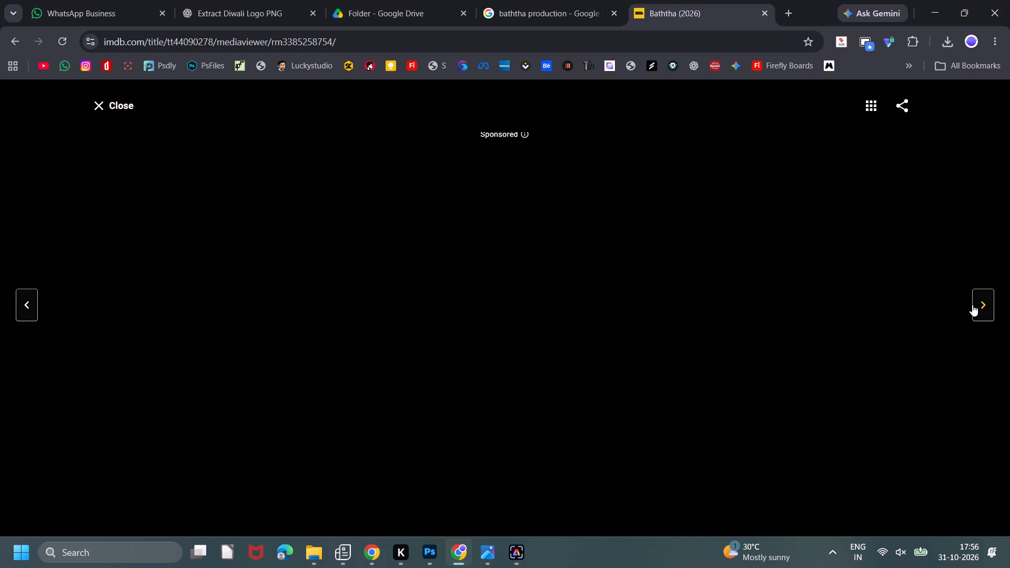
pyautogui.click(18, 305)
pyautogui.click(18, 305)
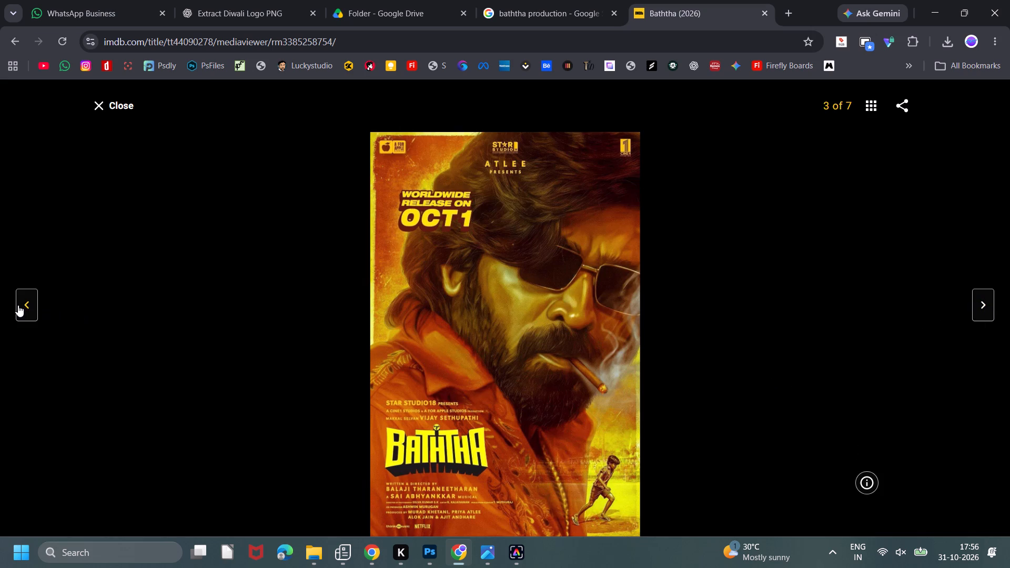
pyautogui.click(18, 305)
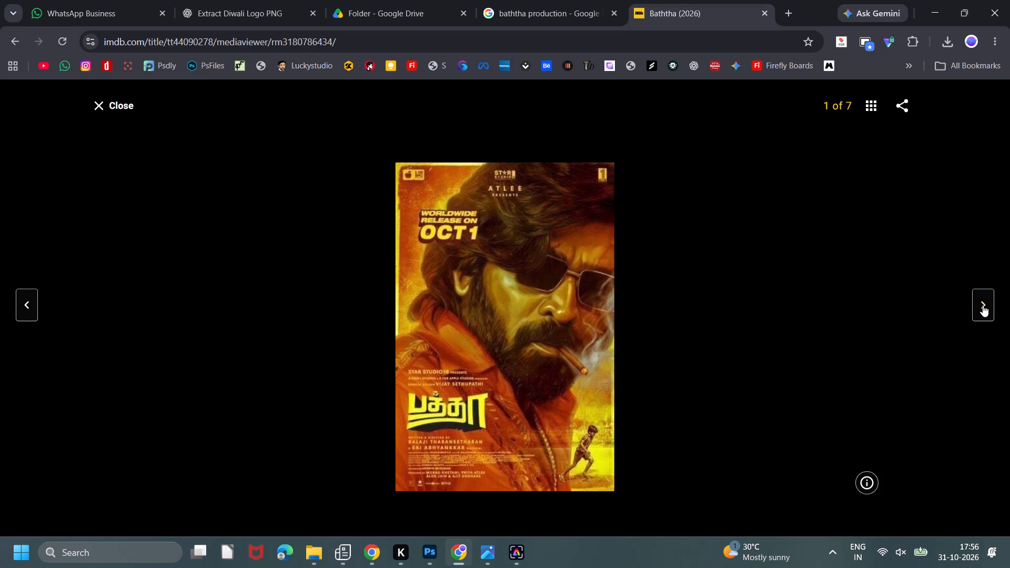
pyautogui.click(983, 304)
pyautogui.click(983, 304)
pyautogui.click(983, 304)
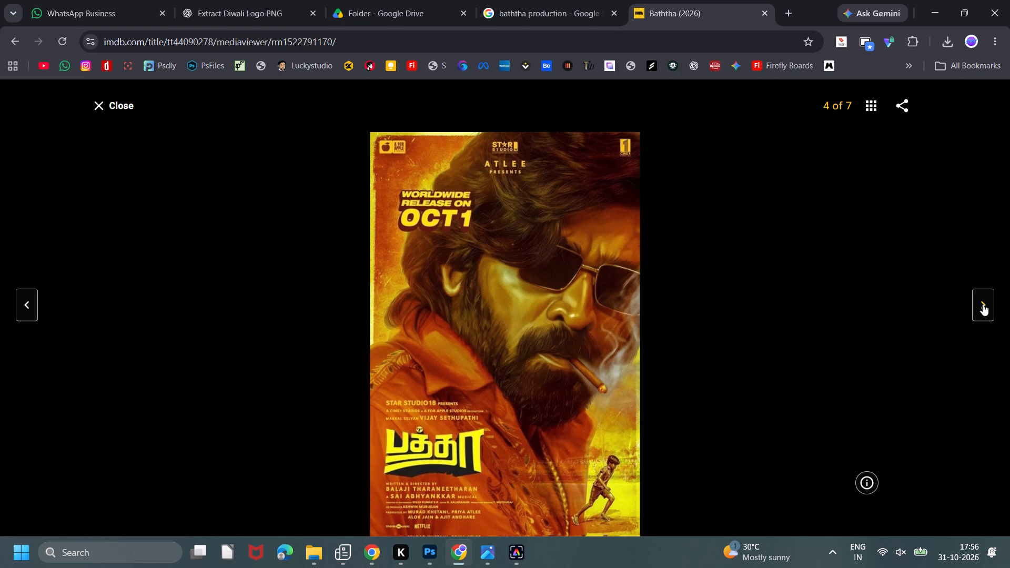
pyautogui.click(983, 304)
pyautogui.doubleClick(983, 304)
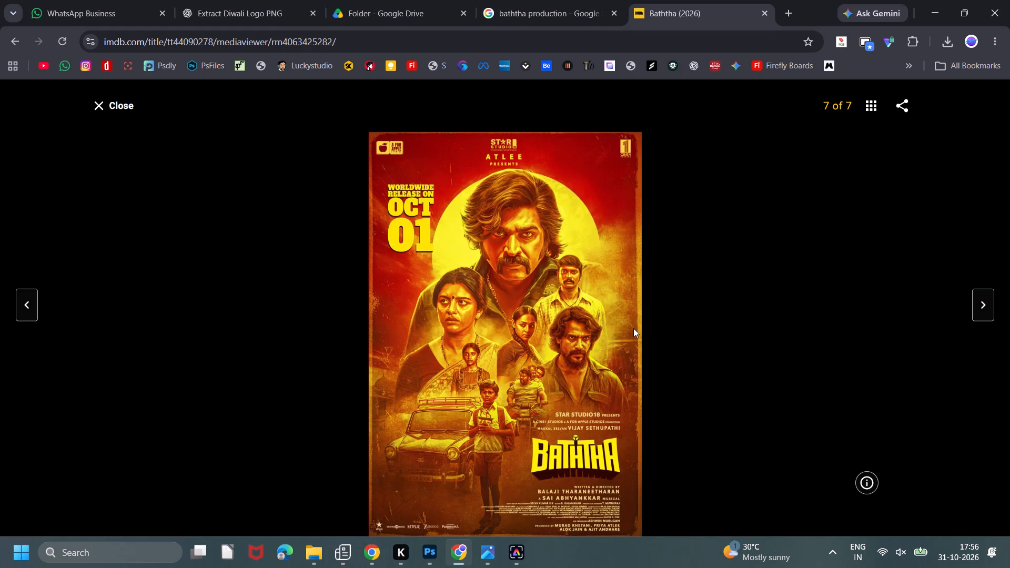
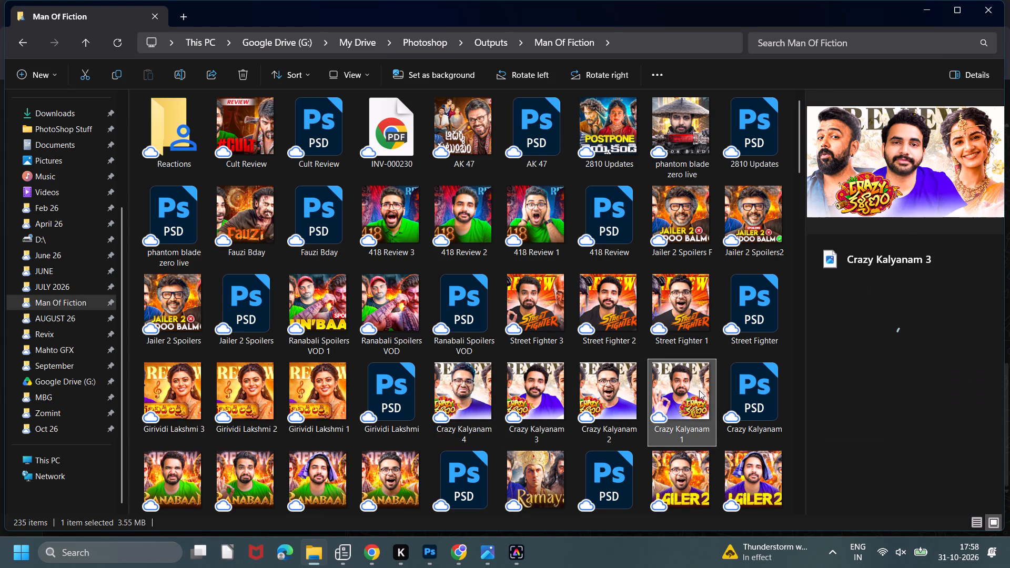
# Preview the Street Fighter 1, 2 and 3 thumbnails in the Man Of Fiction folder and open the Street Fighter PSD in Photoshop.
pyautogui.click(607, 314)
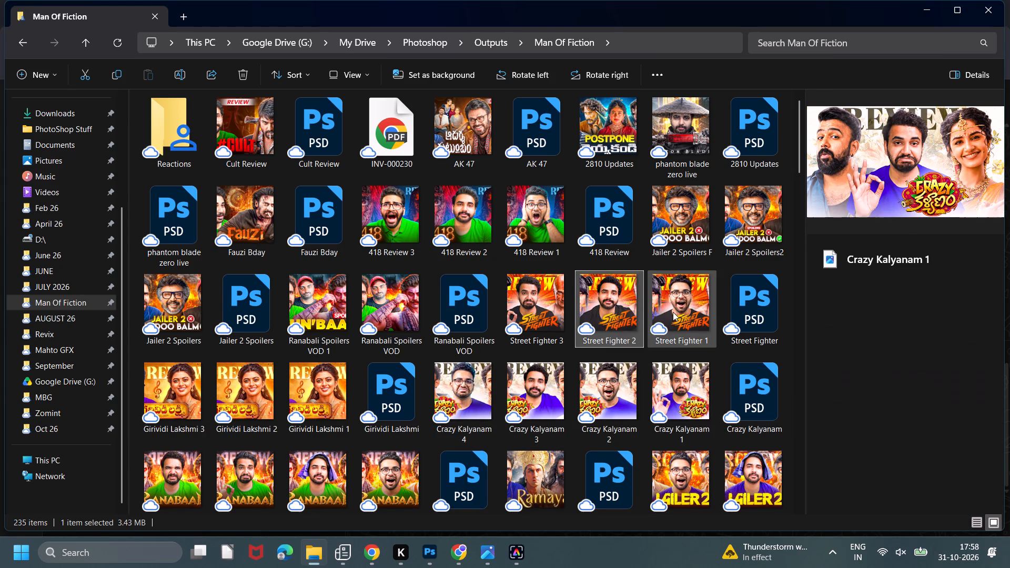
pyautogui.click(675, 312)
pyautogui.click(518, 312)
pyautogui.click(682, 308)
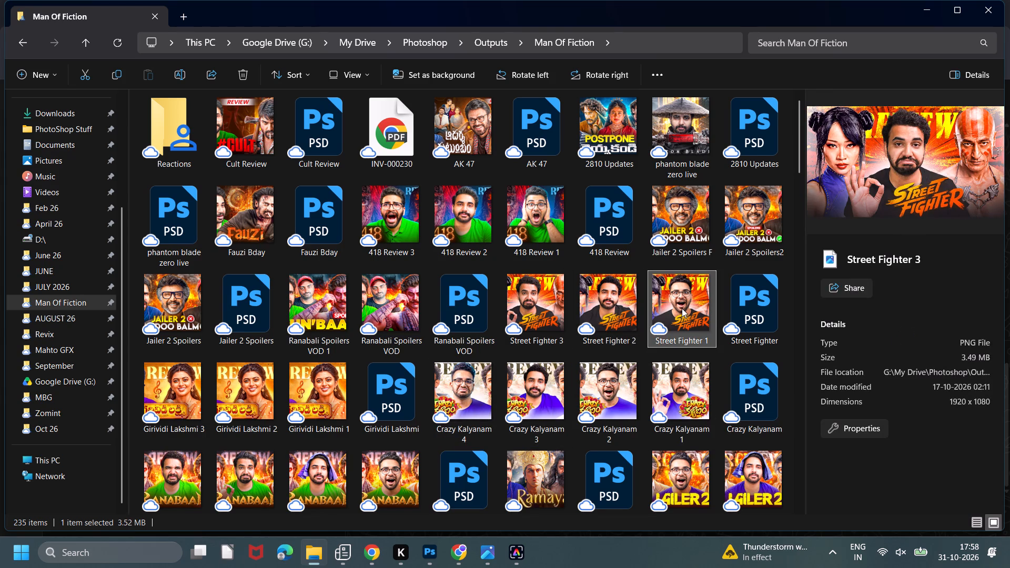
pyautogui.click(530, 311)
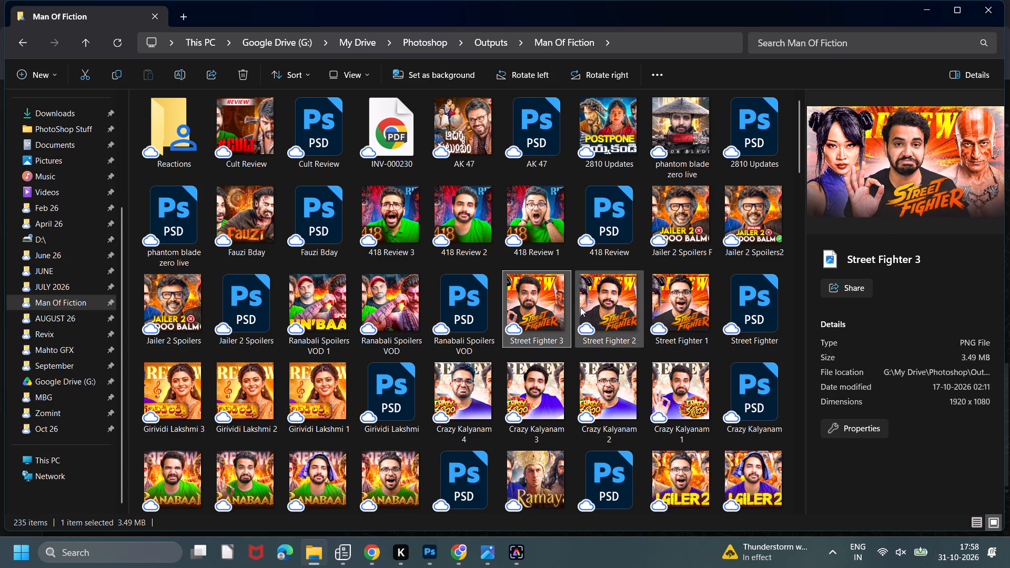
pyautogui.doubleClick(761, 306)
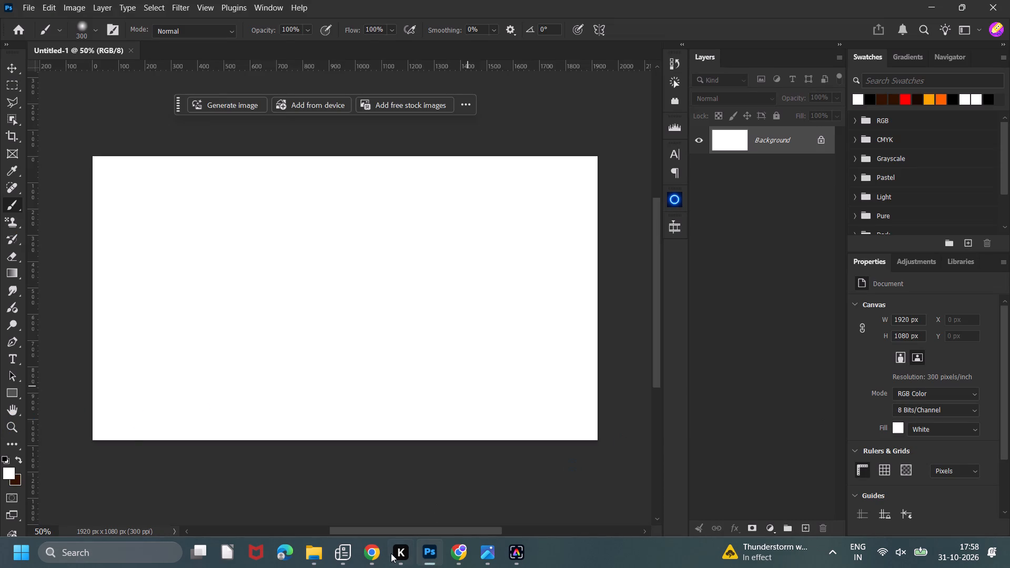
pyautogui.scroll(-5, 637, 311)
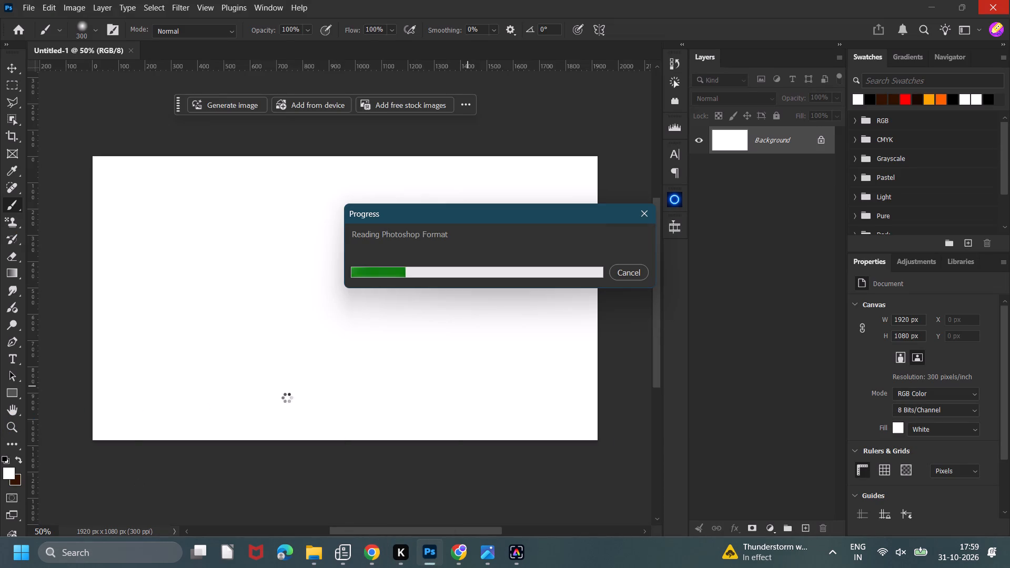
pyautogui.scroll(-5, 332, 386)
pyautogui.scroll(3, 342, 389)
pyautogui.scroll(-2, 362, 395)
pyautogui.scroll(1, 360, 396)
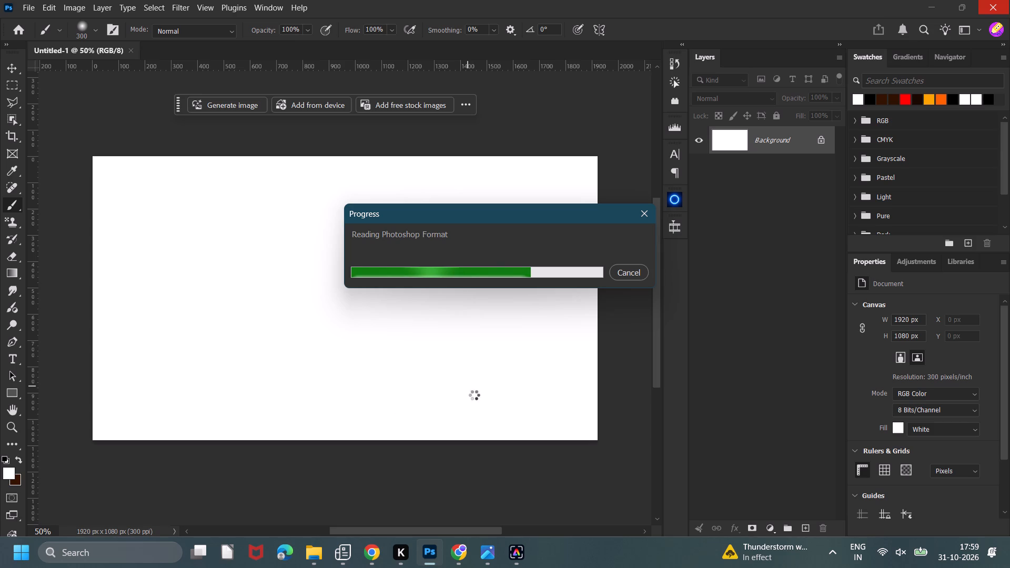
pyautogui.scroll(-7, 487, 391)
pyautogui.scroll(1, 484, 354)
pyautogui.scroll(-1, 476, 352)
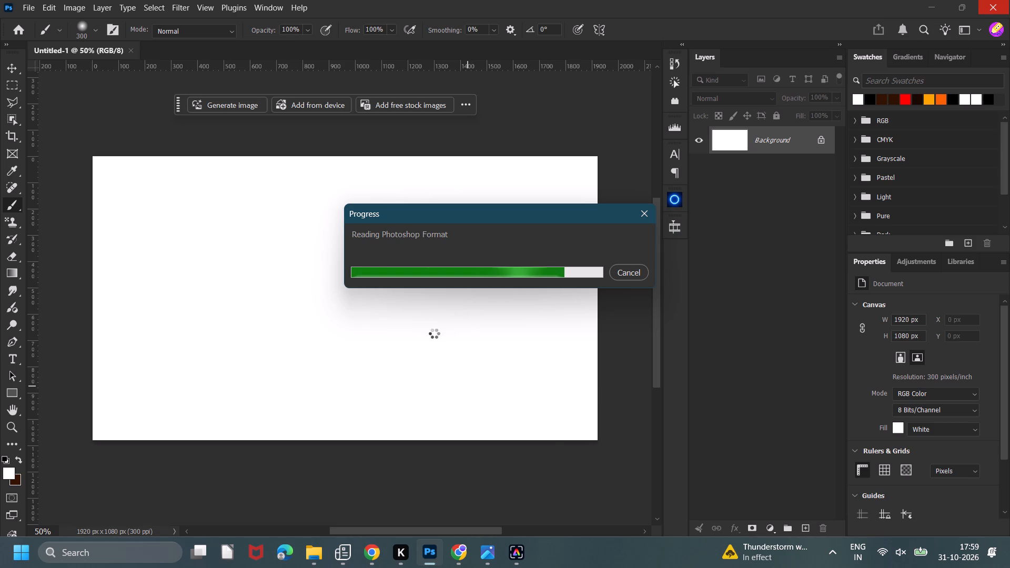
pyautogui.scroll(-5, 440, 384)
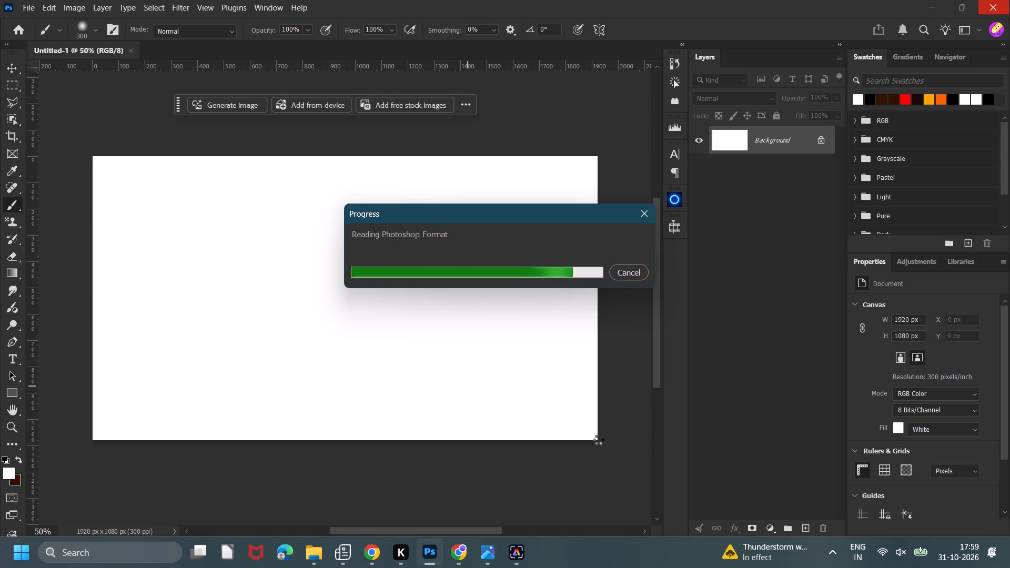
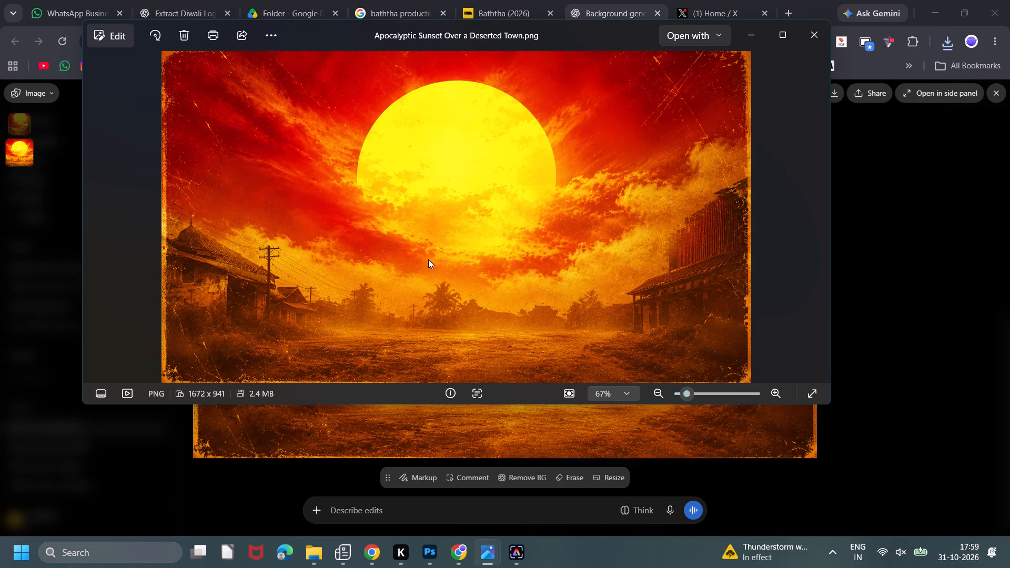
# Place the Apocalyptic Sunset Over a Deserted Town image from the photo viewer into the blank Untitled-1 document in Photoshop.
pyautogui.moveTo(437, 254); pyautogui.dragTo(315, 127)
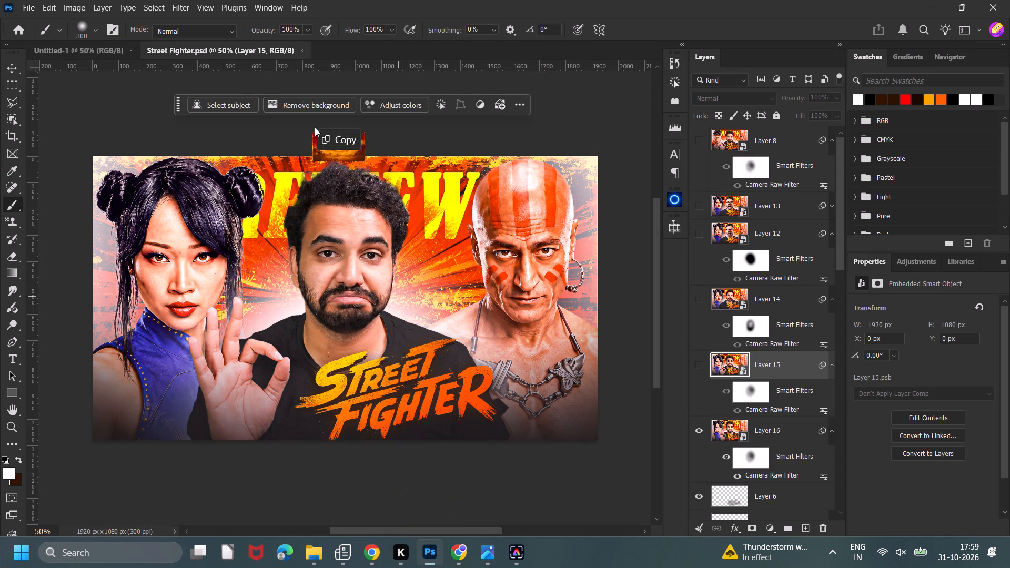
pyautogui.moveTo(315, 127); pyautogui.dragTo(339, 313)
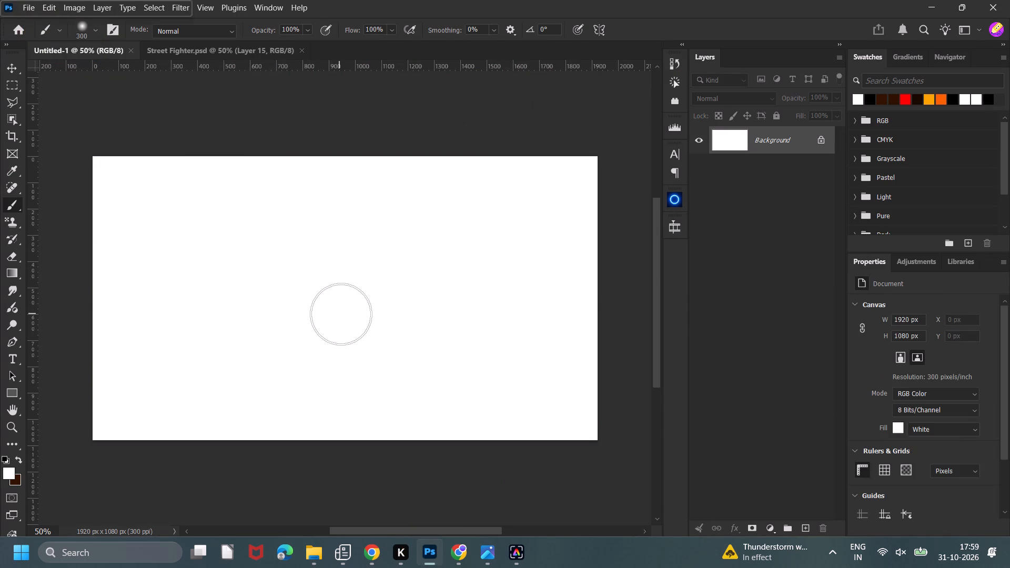
pyautogui.click(649, 32)
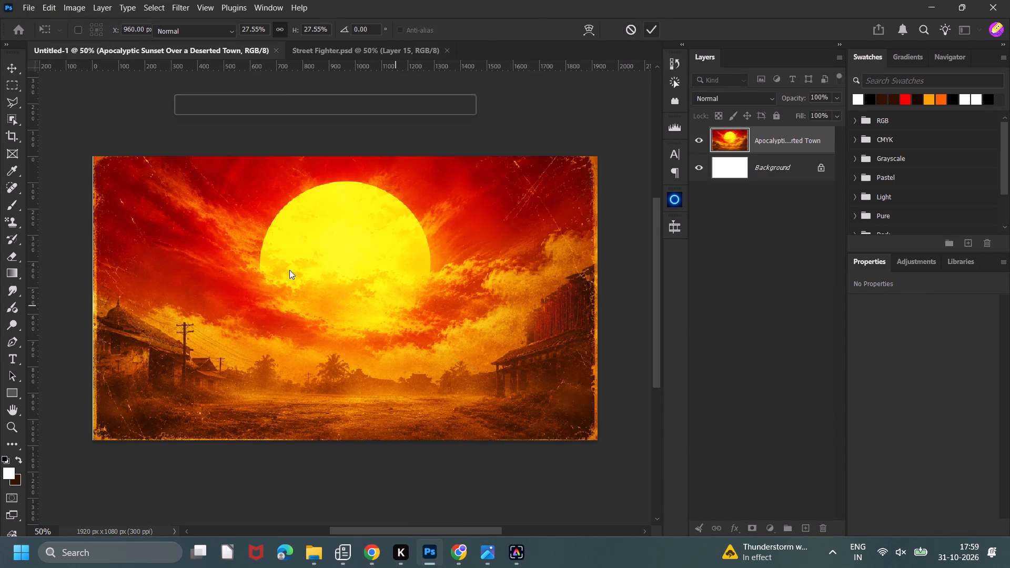
# Scale the sunset background proportionally to 27.70% so it slightly overfills the canvas, and centre it horizontally and vertically.
pyautogui.click(8, 69)
pyautogui.click(350, 441)
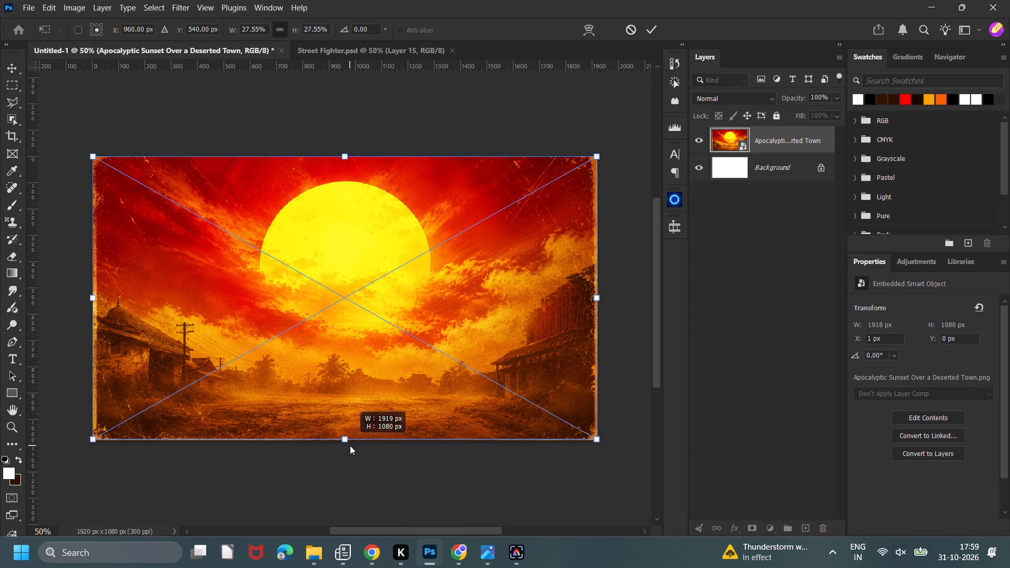
pyautogui.click(597, 443)
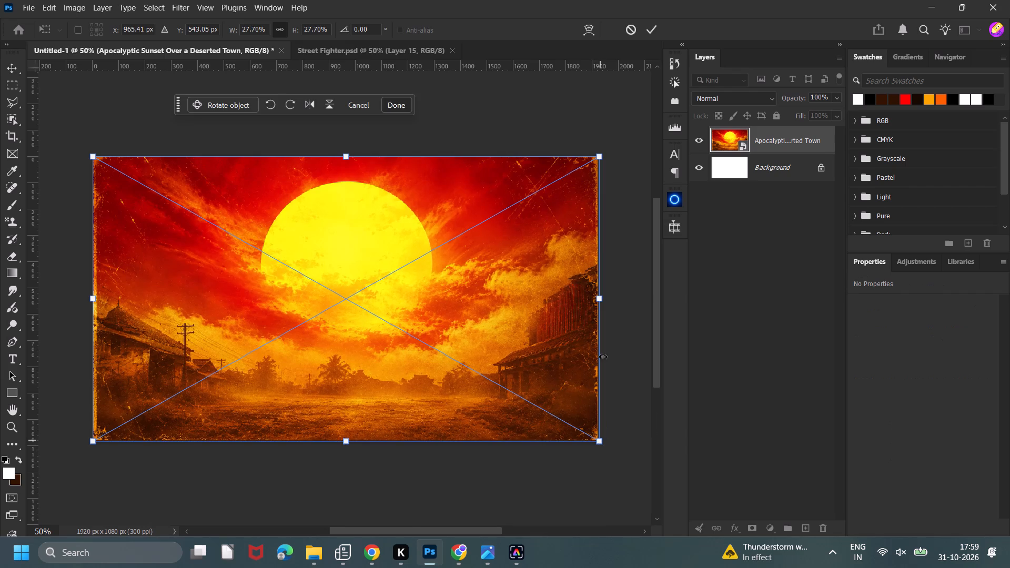
pyautogui.click(648, 30)
pyautogui.click(301, 32)
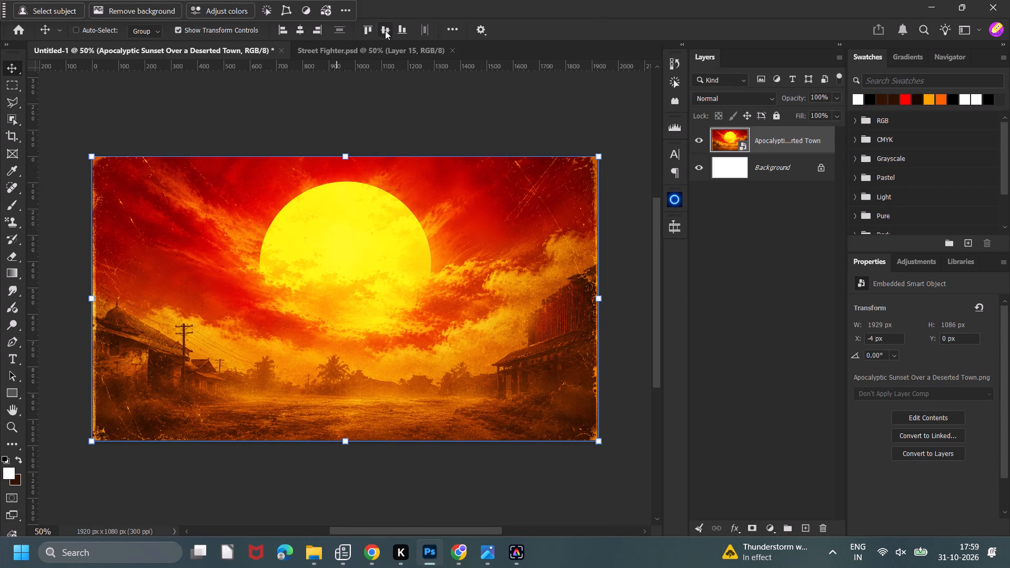
pyautogui.click(385, 31)
pyautogui.click(470, 133)
pyautogui.press('-')
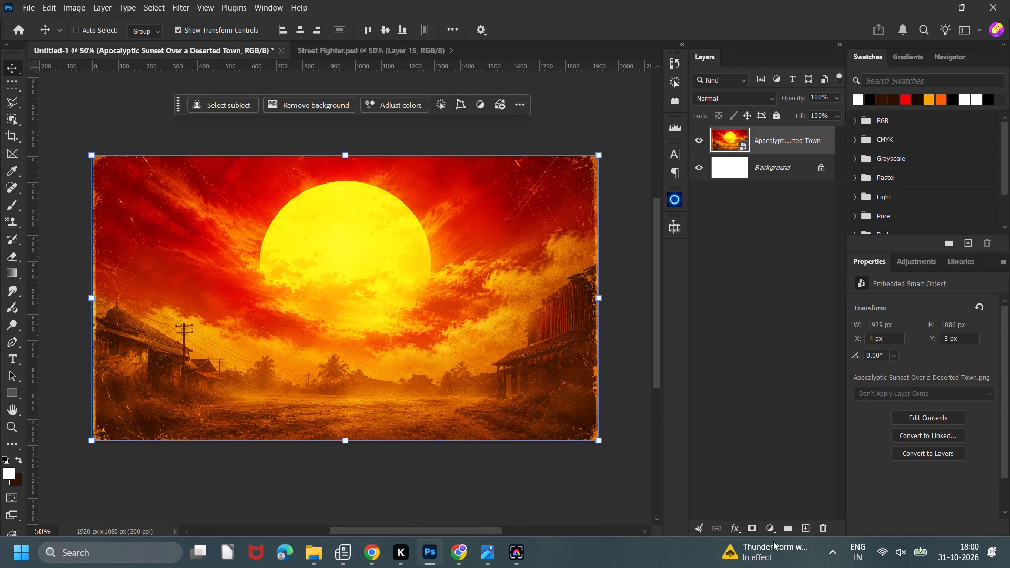
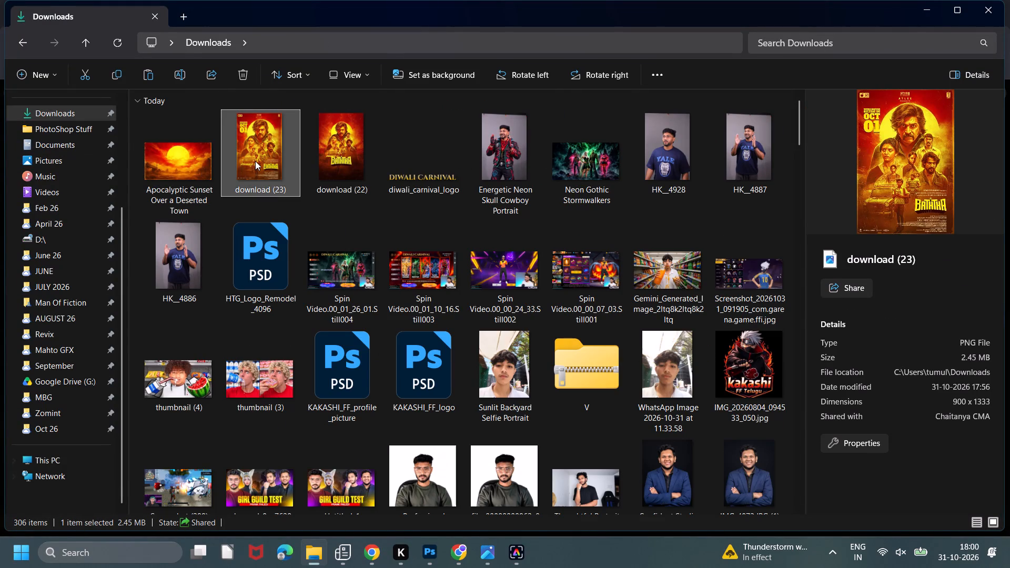
# Open the download (23) poster from the Downloads folder in the photo viewer.
pyautogui.doubleClick(266, 155)
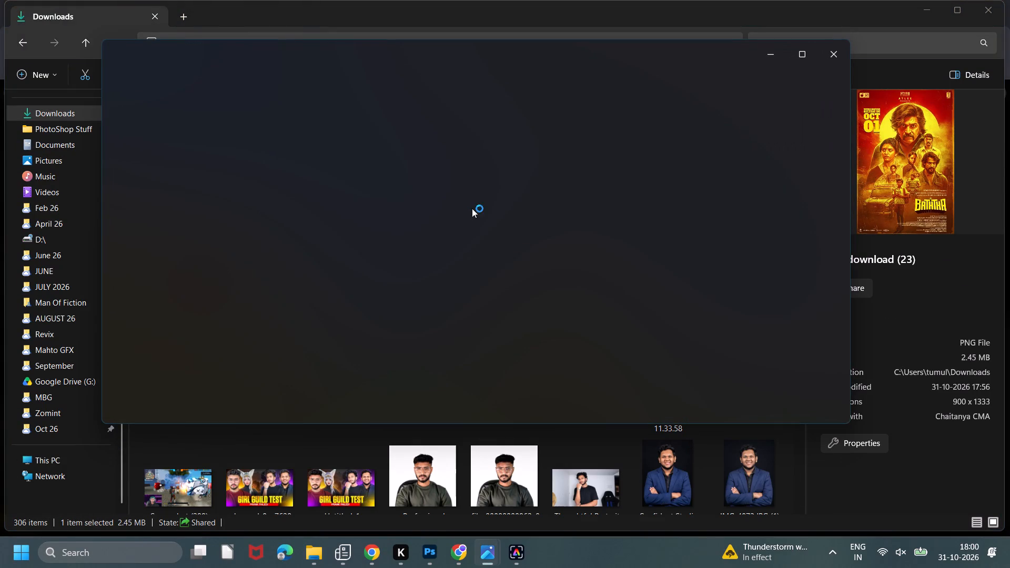
pyautogui.moveTo(485, 272); pyautogui.dragTo(453, 336)
pyautogui.click(448, 565)
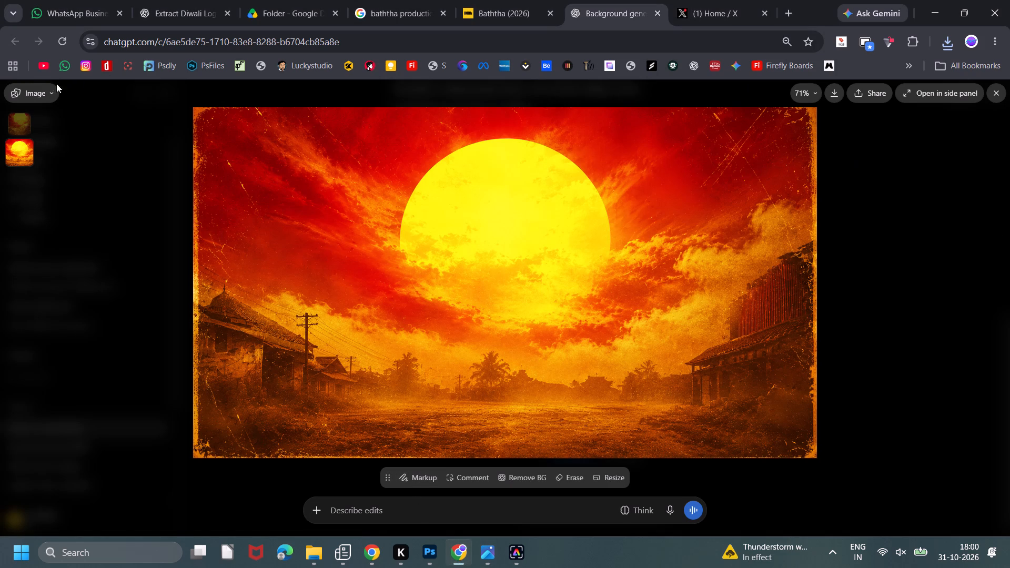
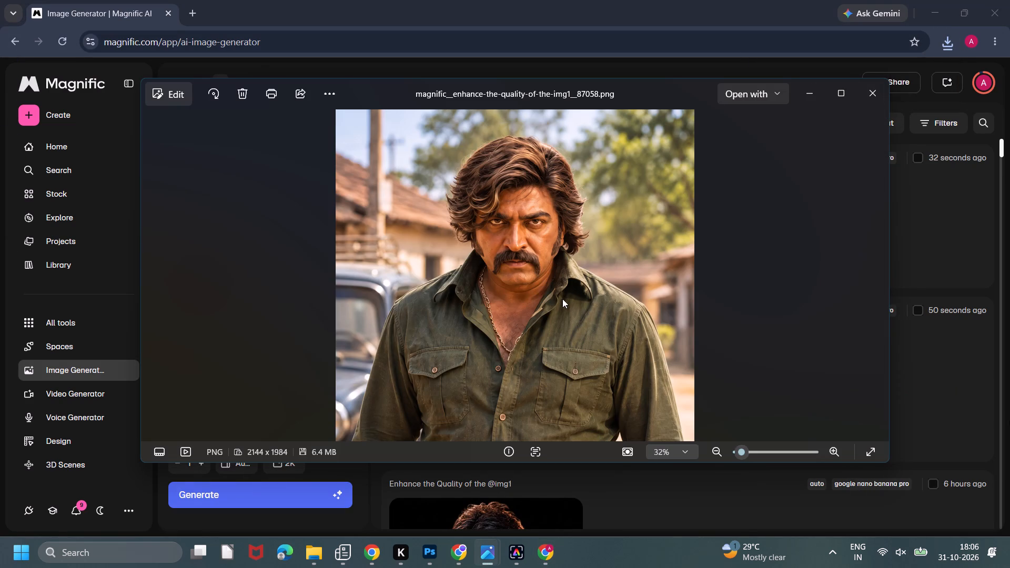
pyautogui.moveTo(484, 295); pyautogui.dragTo(421, 481)
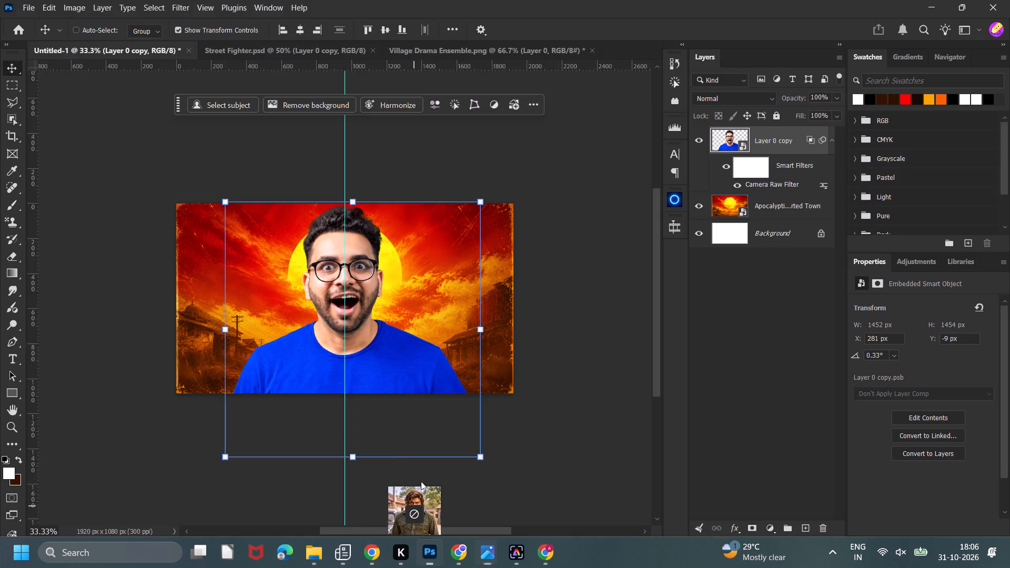
pyautogui.moveTo(421, 481); pyautogui.dragTo(623, 46)
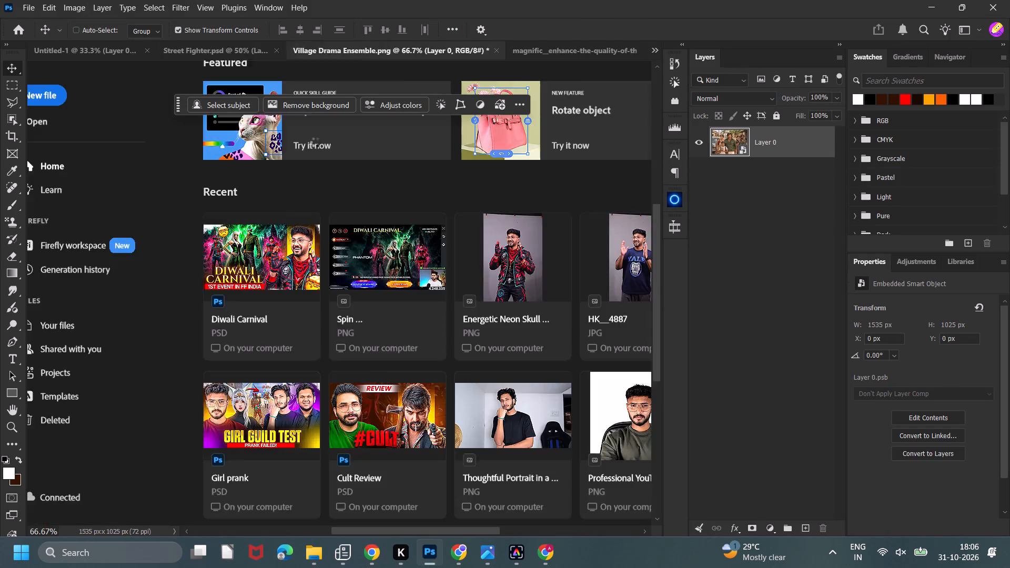
# Remove the background behind the moustached man and convert the cut-out layer to a smart object.
pyautogui.click(322, 115)
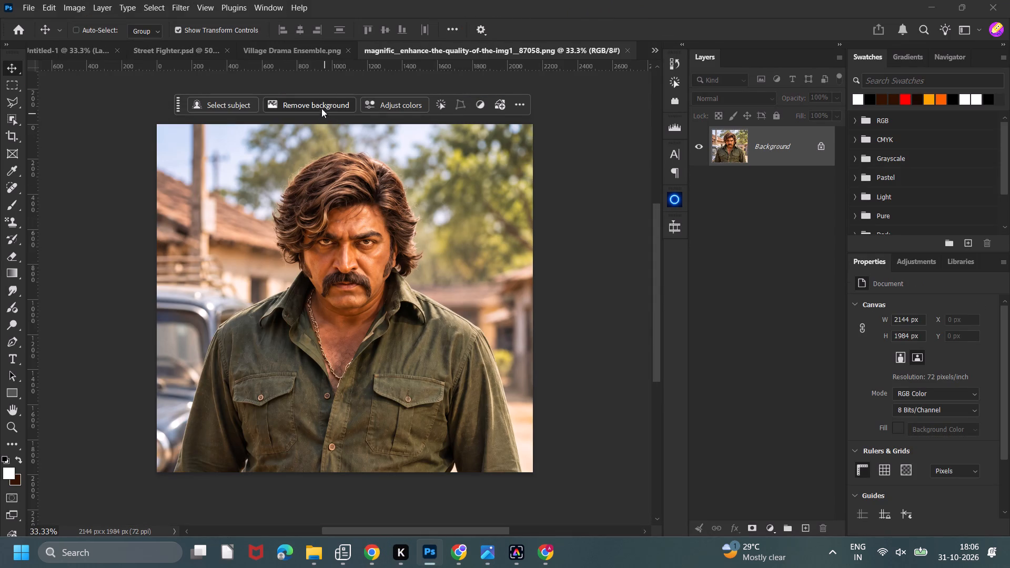
pyautogui.click(322, 104)
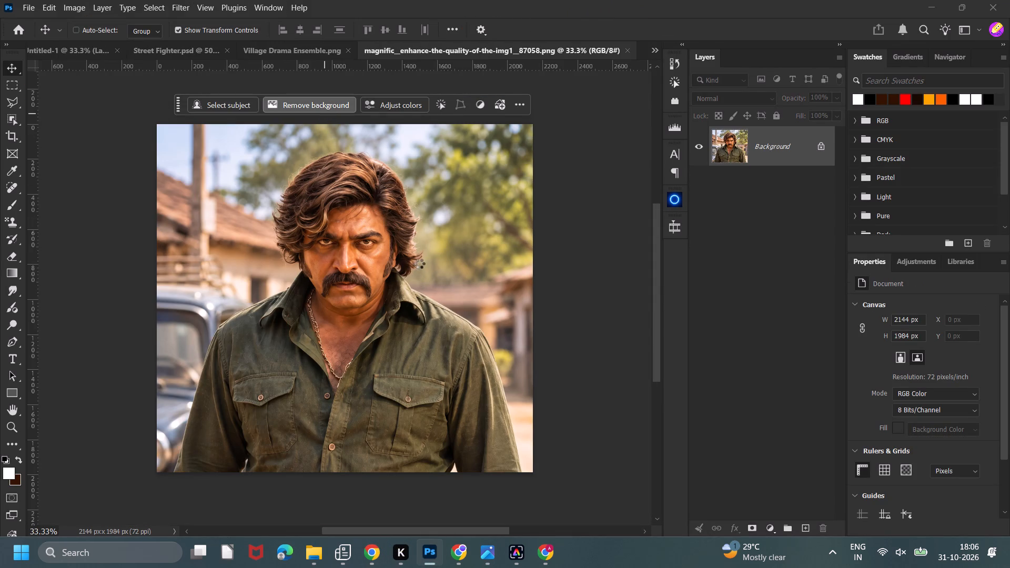
pyautogui.scroll(-7, 413, 306)
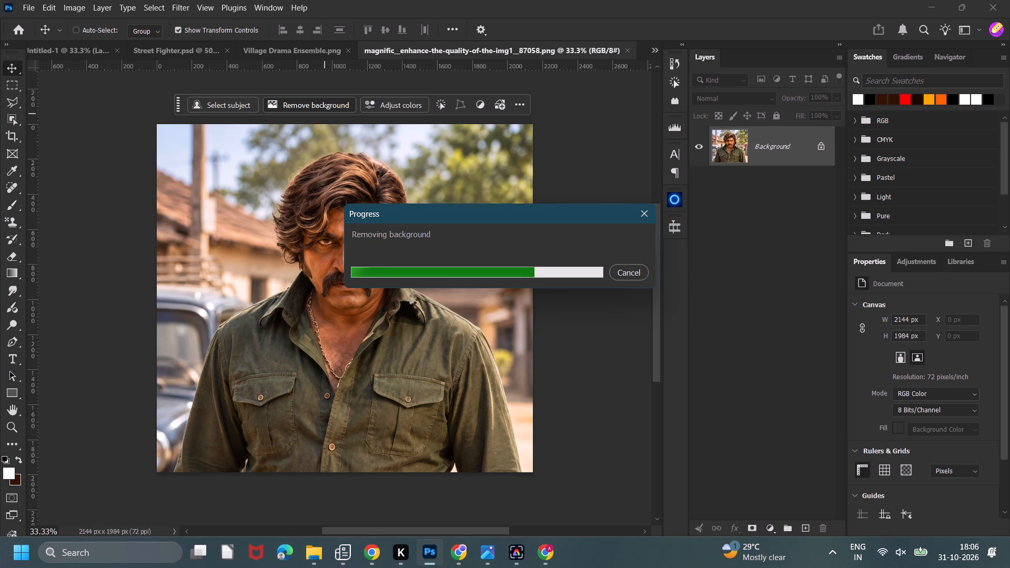
pyautogui.rightClick(801, 144)
pyautogui.click(843, 381)
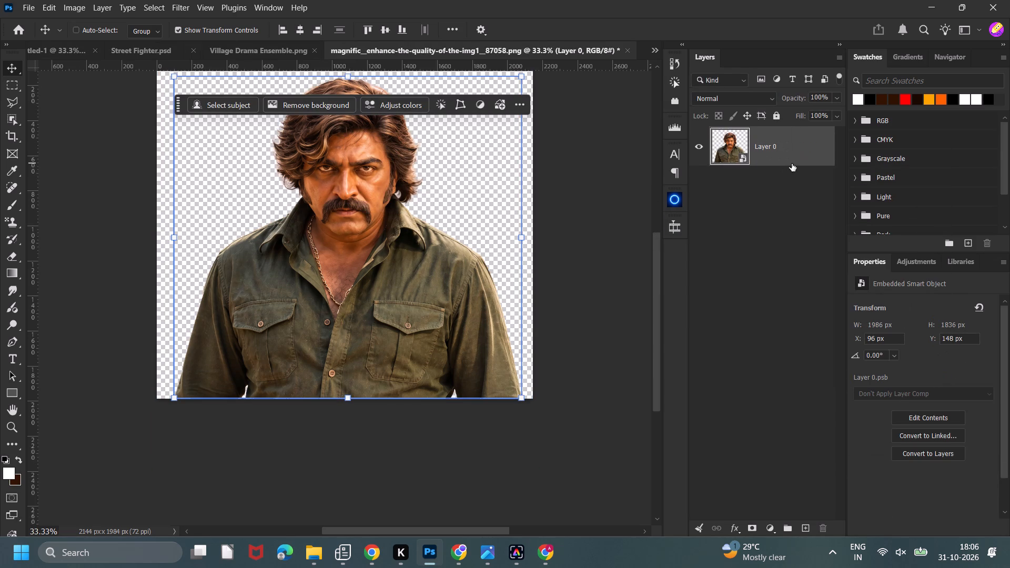
# Bring the moustached man into the Untitled-1 document and scale him down to about 1195 × 1135 px on the canvas's left half.
pyautogui.moveTo(793, 158); pyautogui.dragTo(317, 349)
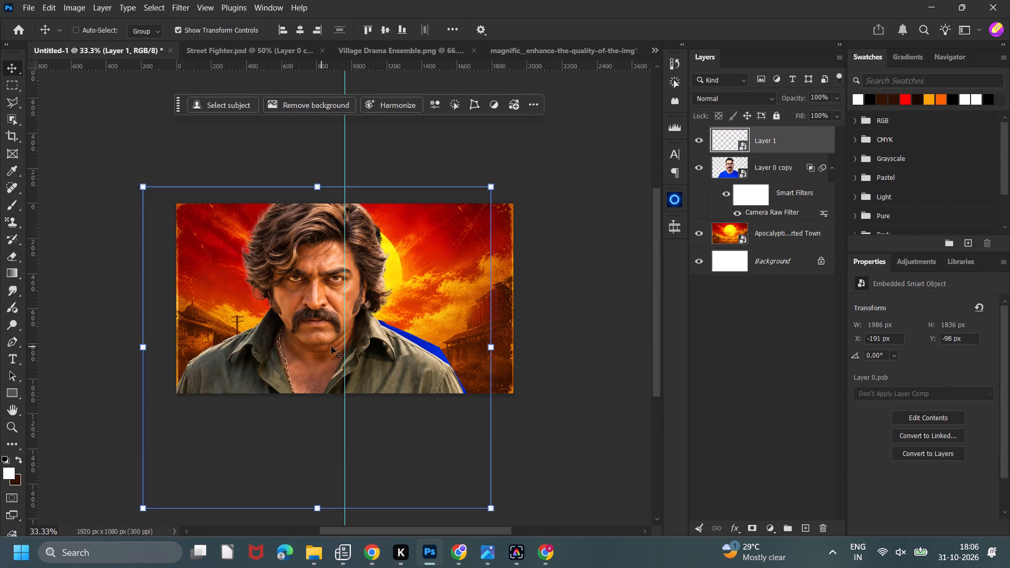
pyautogui.moveTo(497, 351); pyautogui.dragTo(363, 339)
pyautogui.moveTo(237, 374); pyautogui.dragTo(235, 332)
pyautogui.keyDown('ctrl'); pyautogui.moveTo(353, 303); pyautogui.dragTo(348, 303); pyautogui.keyUp('ctrl')
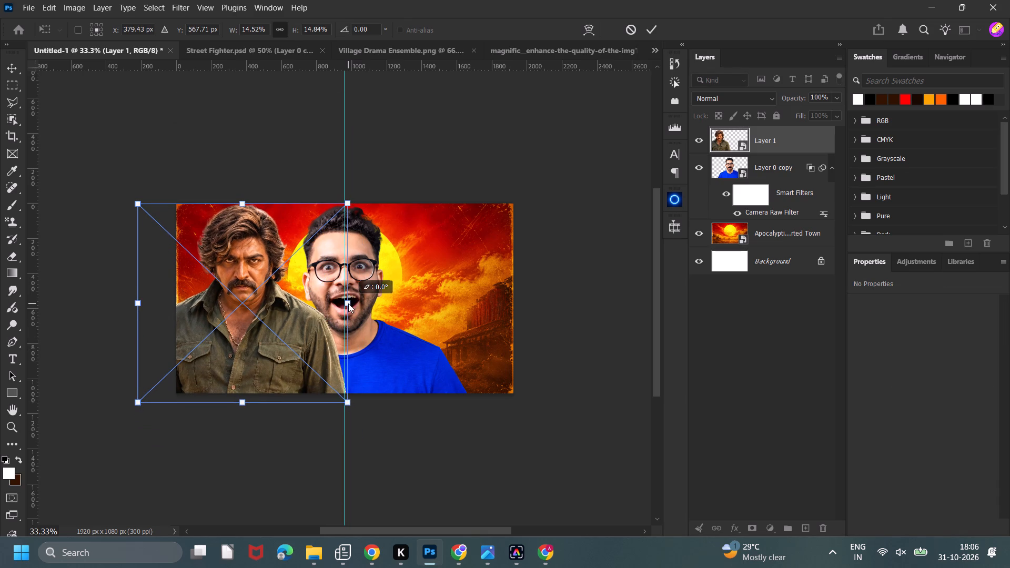
pyautogui.keyDown('ctrl'); pyautogui.moveTo(348, 303); pyautogui.dragTo(347, 303); pyautogui.keyUp('ctrl')
pyautogui.click(647, 33)
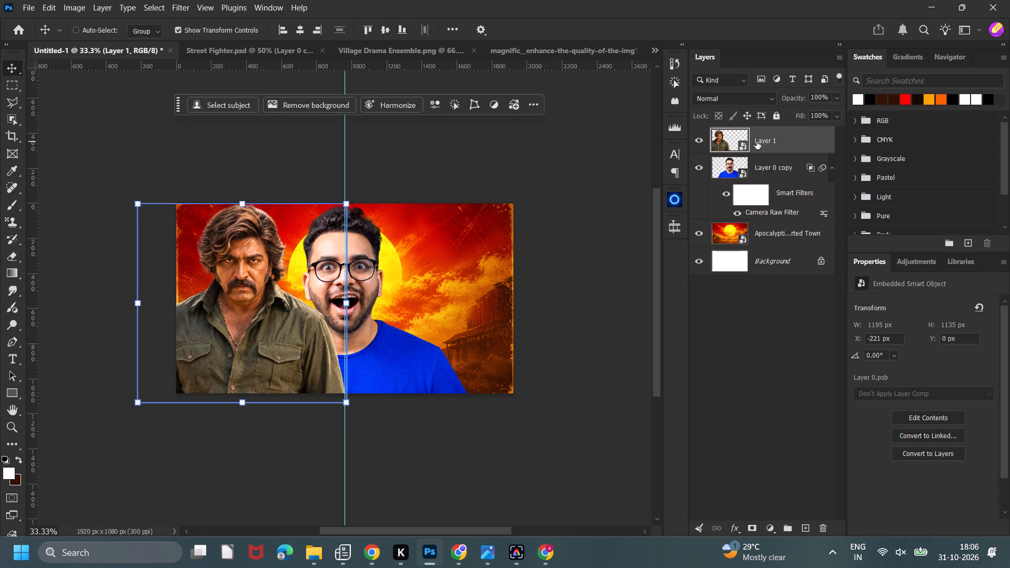
# Place the moustached man's layer below Layer 0 copy, enlarge it to about 1274 × 1210 px, and position it at about X -267, Y 0 px.
pyautogui.moveTo(763, 143); pyautogui.dragTo(753, 213)
pyautogui.moveTo(250, 291); pyautogui.dragTo(255, 296)
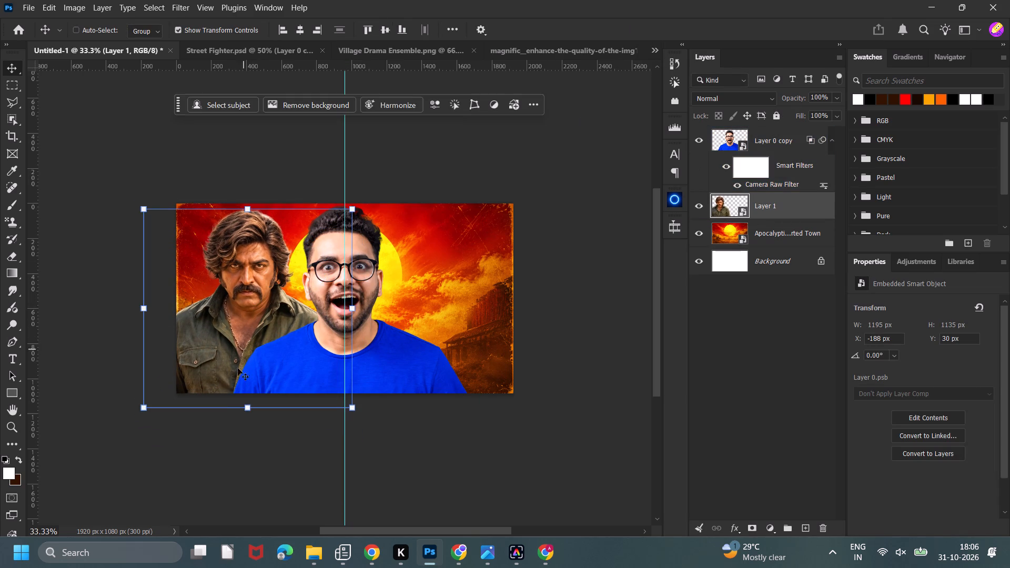
pyautogui.moveTo(248, 409); pyautogui.dragTo(246, 422)
pyautogui.moveTo(256, 365); pyautogui.dragTo(255, 360)
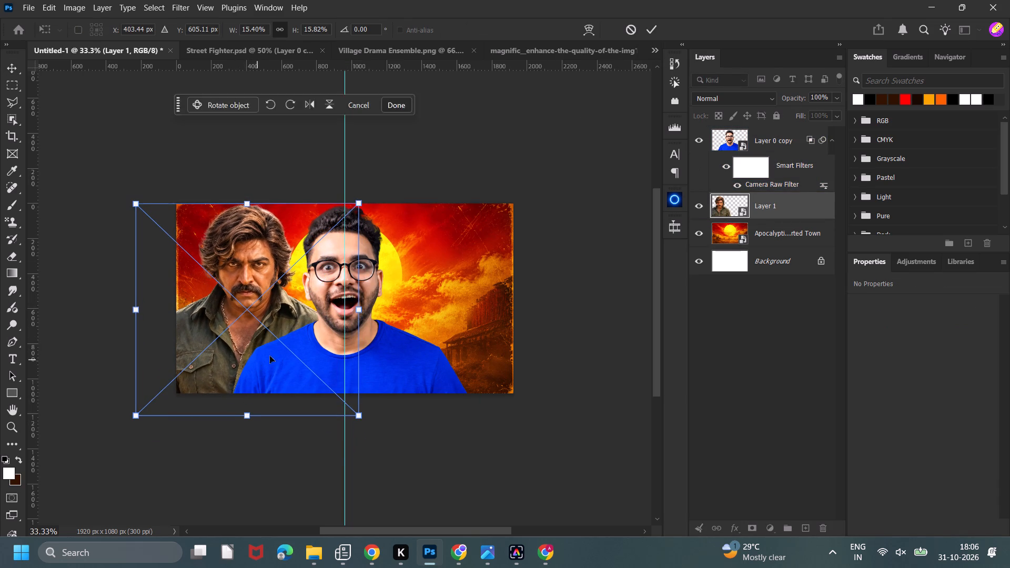
pyautogui.click(647, 37)
pyautogui.moveTo(596, 246); pyautogui.dragTo(585, 250)
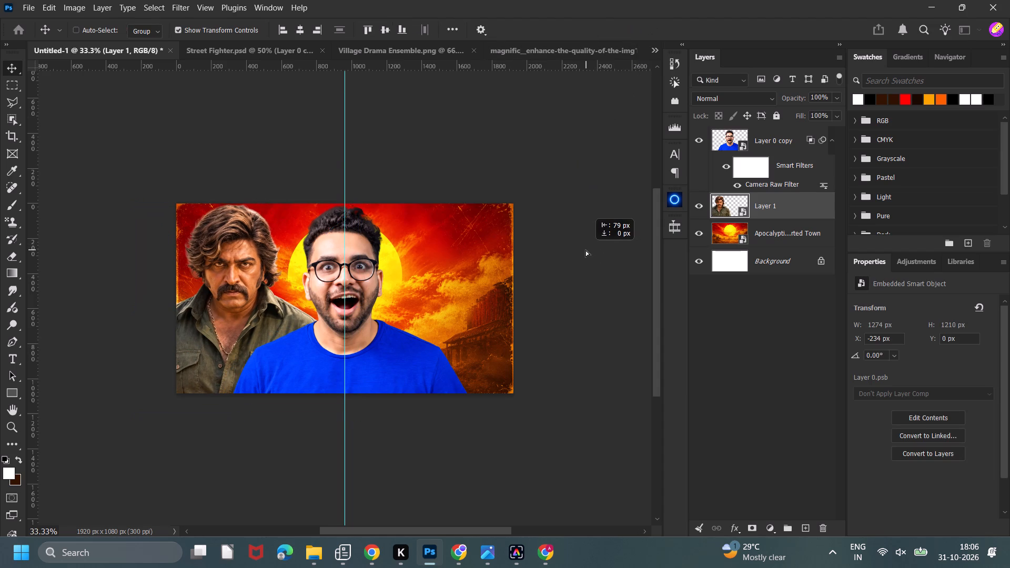
pyautogui.moveTo(585, 250); pyautogui.dragTo(587, 250)
# Select Layer 0 copy and nudge the shocked man in blue down slightly.
pyautogui.click(807, 143)
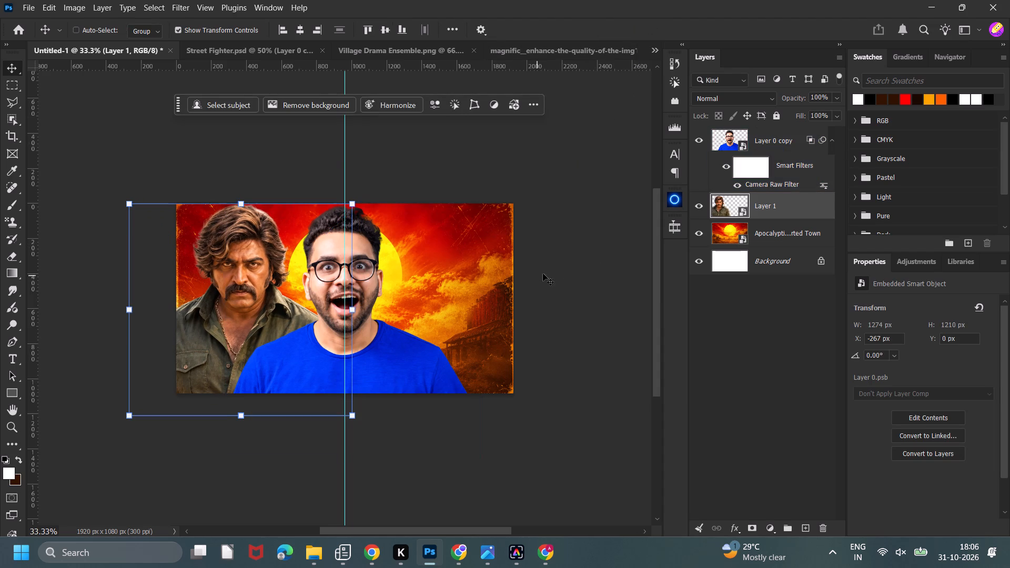
pyautogui.click(571, 241)
pyautogui.click(764, 139)
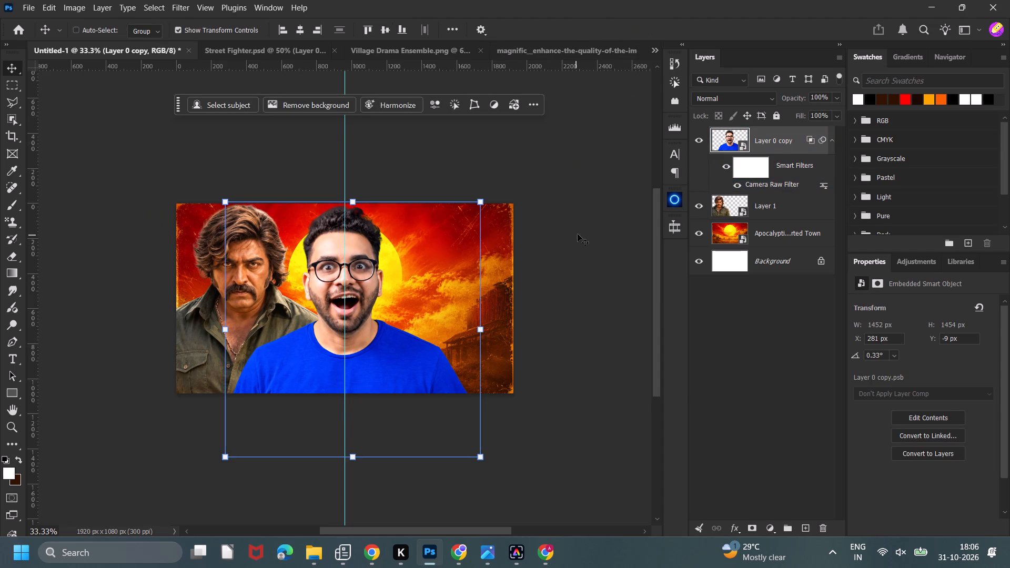
pyautogui.press('Left')
pyautogui.press('Left')
pyautogui.hotkey('ctrl', 'z')
pyautogui.press('Down')
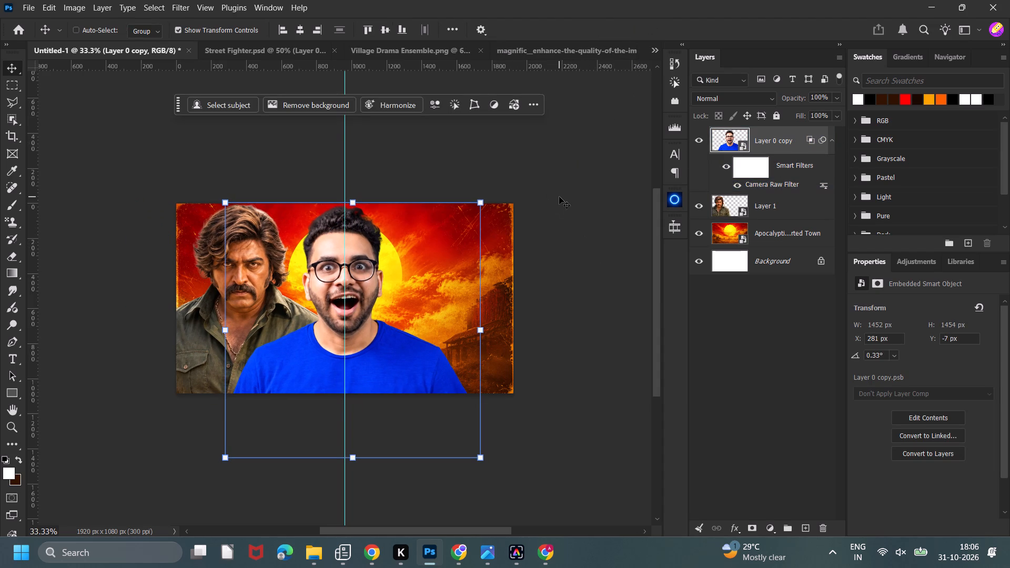
pyautogui.press('Down')
pyautogui.press('Down')
pyautogui.press('Down')
pyautogui.click(560, 197)
# Open Camera Raw Filter on Layer 1; set Exposure +0.30, Contrast +4, Highlights -9, Shadows +74, Whites about +35, and lower Blacks slightly.
pyautogui.click(757, 208)
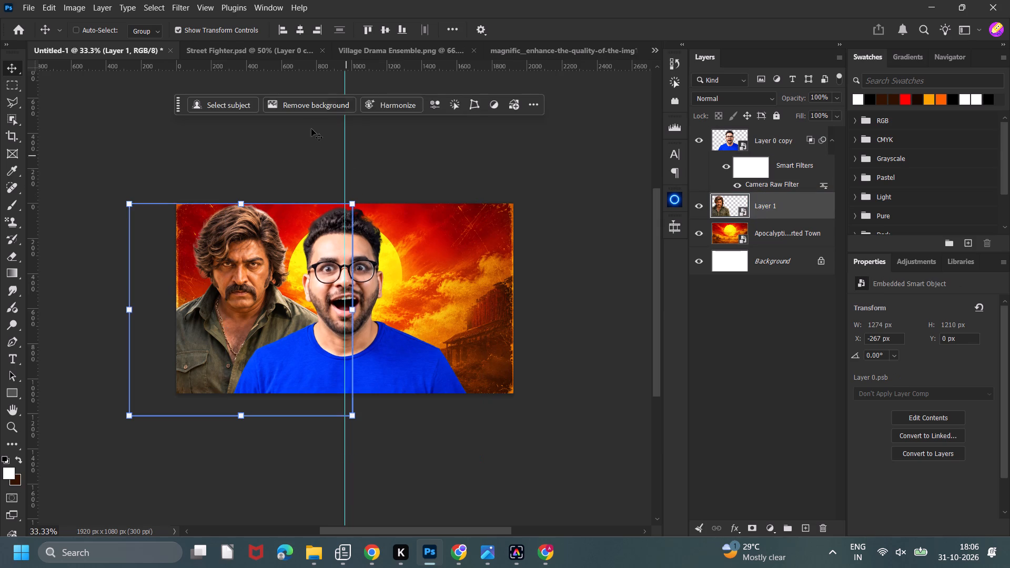
pyautogui.click(179, 8)
pyautogui.click(190, 27)
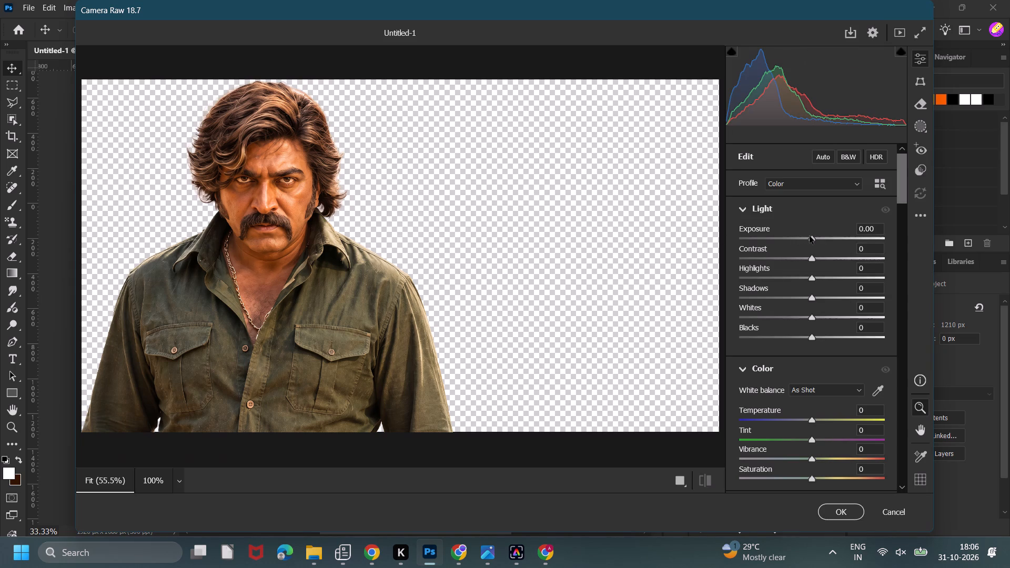
pyautogui.moveTo(810, 236); pyautogui.dragTo(814, 239)
pyautogui.click(811, 260)
pyautogui.moveTo(813, 278); pyautogui.dragTo(808, 279)
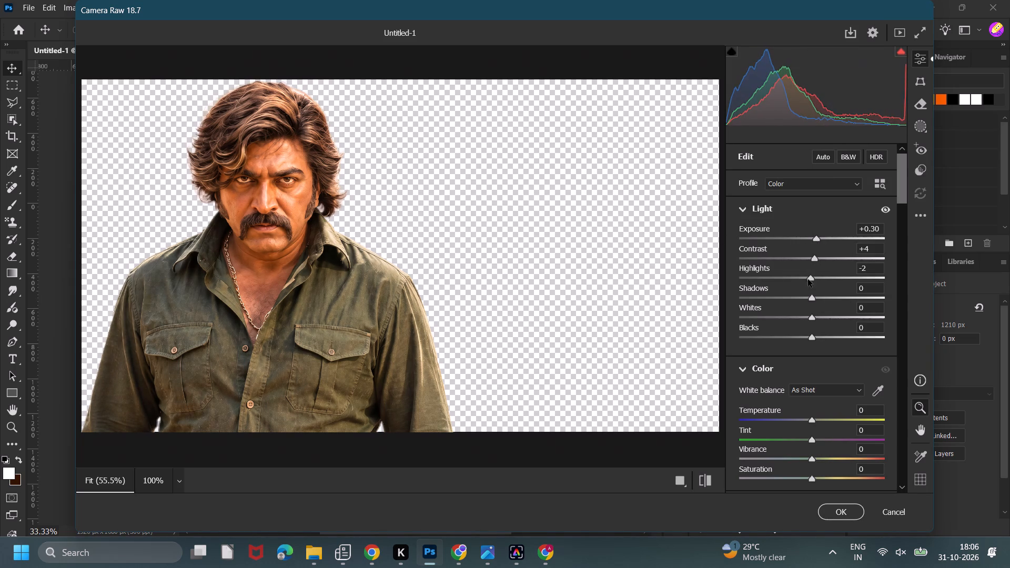
pyautogui.moveTo(808, 279); pyautogui.dragTo(806, 281)
pyautogui.moveTo(810, 300); pyautogui.dragTo(865, 291)
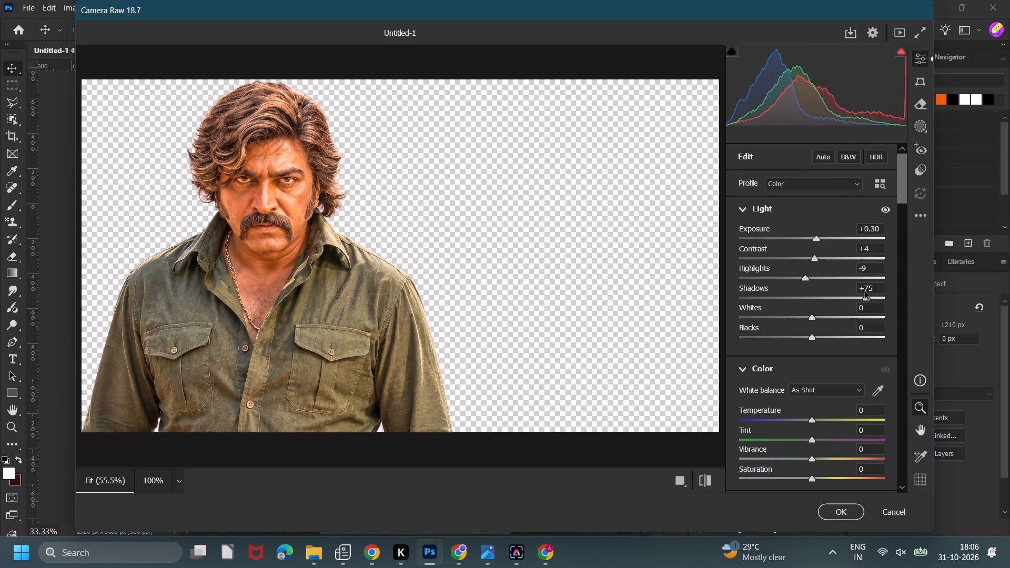
pyautogui.moveTo(865, 291); pyautogui.dragTo(864, 292)
pyautogui.moveTo(815, 317); pyautogui.dragTo(841, 312)
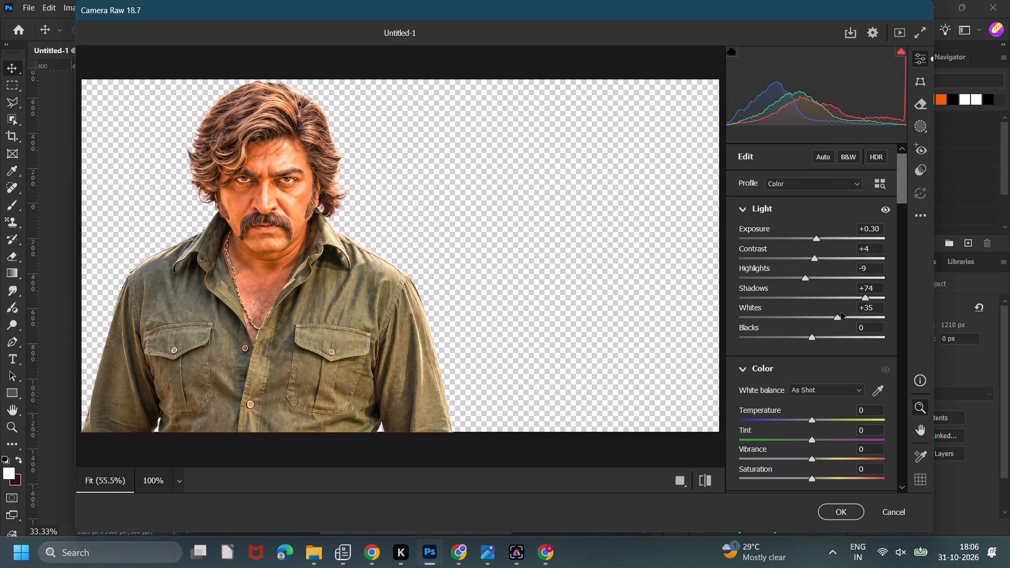
pyautogui.moveTo(841, 312); pyautogui.dragTo(841, 313)
pyautogui.click(810, 338)
# In the Color Mixer, raise Oranges luminance slightly and set Yellows saturation -11, Reds hue +5 and Oranges hue -3.
pyautogui.scroll(-6, 810, 366)
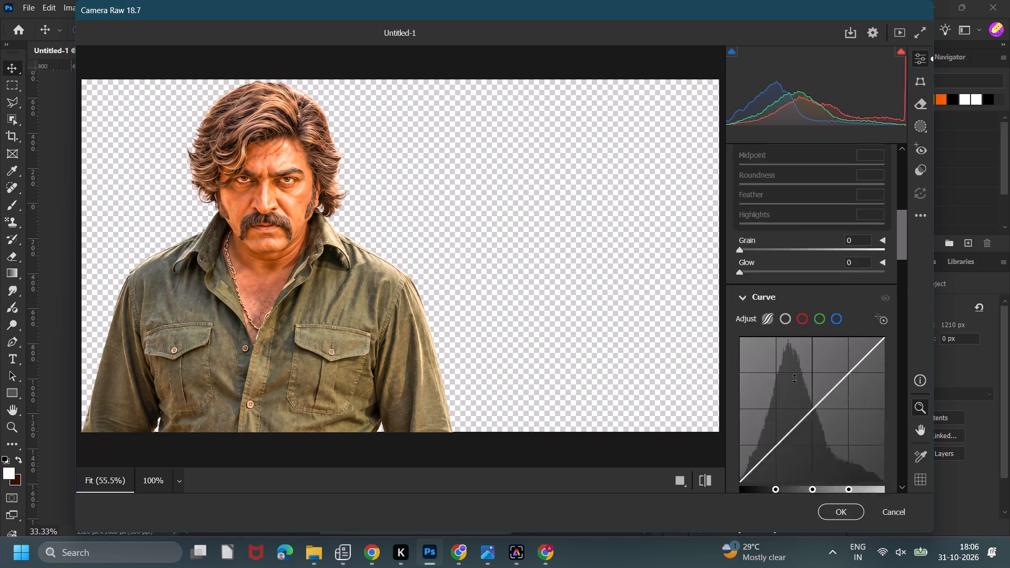
pyautogui.scroll(-4, 794, 378)
pyautogui.click(823, 357)
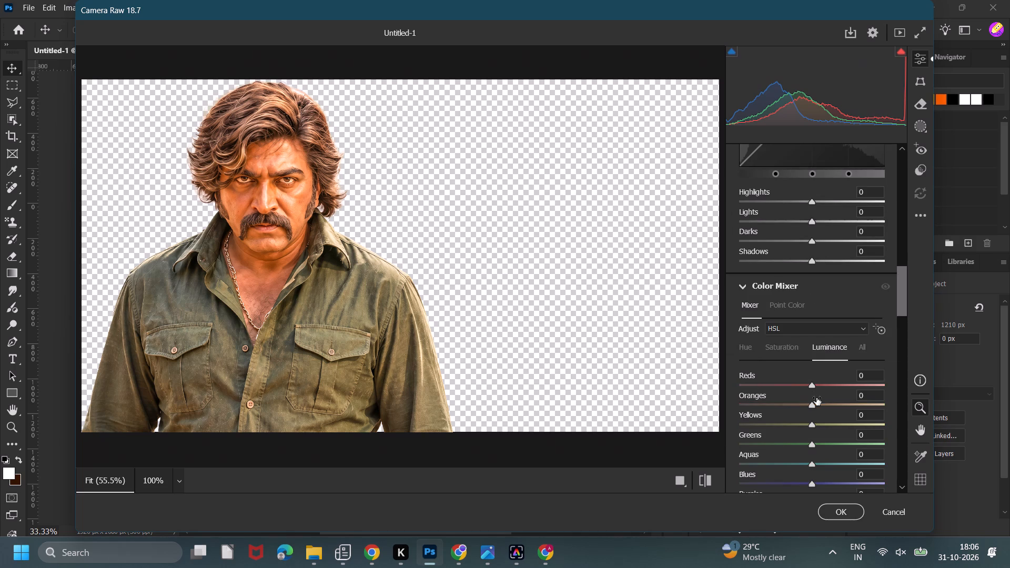
pyautogui.moveTo(813, 405); pyautogui.dragTo(826, 404)
pyautogui.click(783, 350)
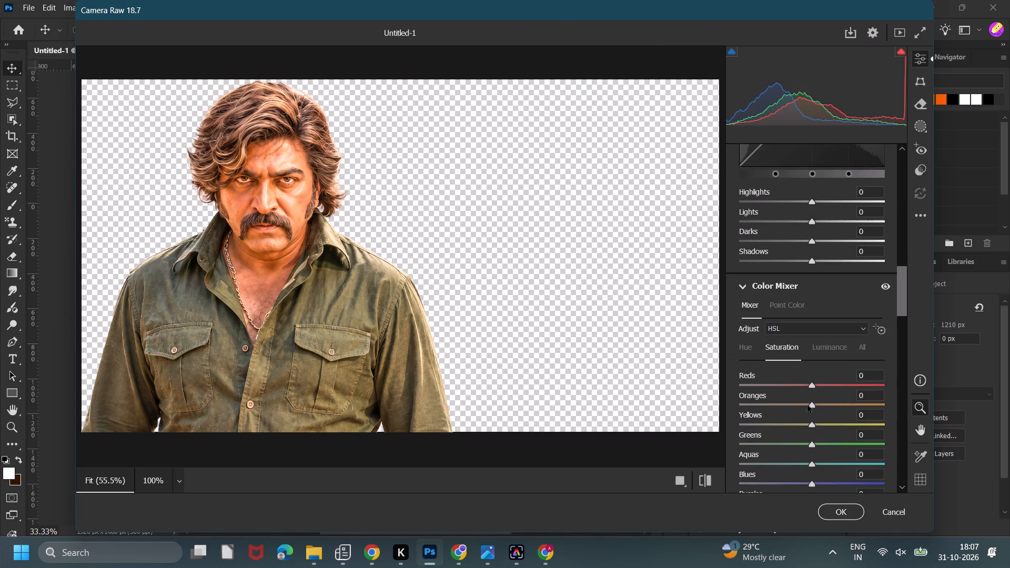
pyautogui.moveTo(812, 422); pyautogui.dragTo(792, 443)
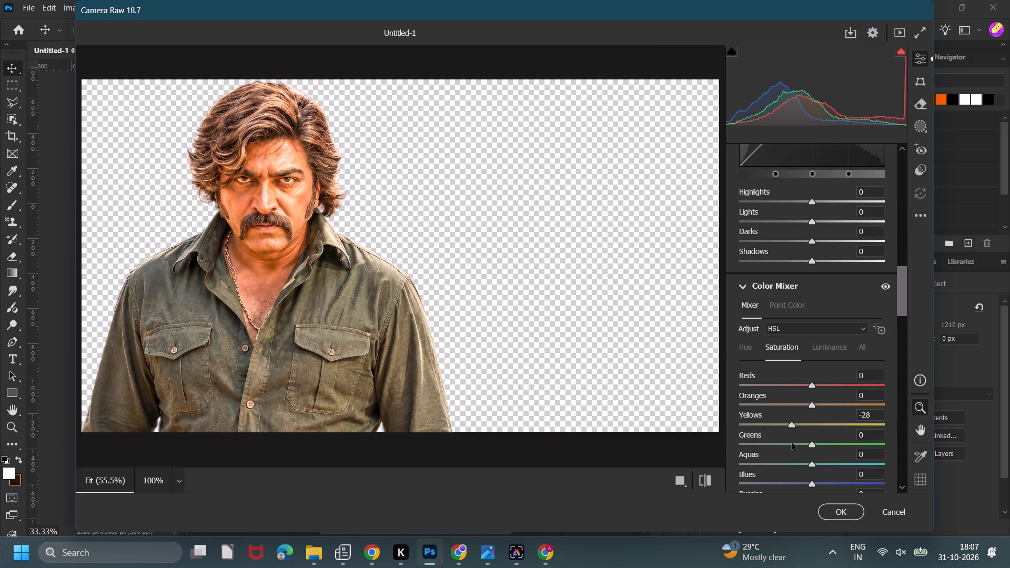
pyautogui.moveTo(792, 443); pyautogui.dragTo(804, 443)
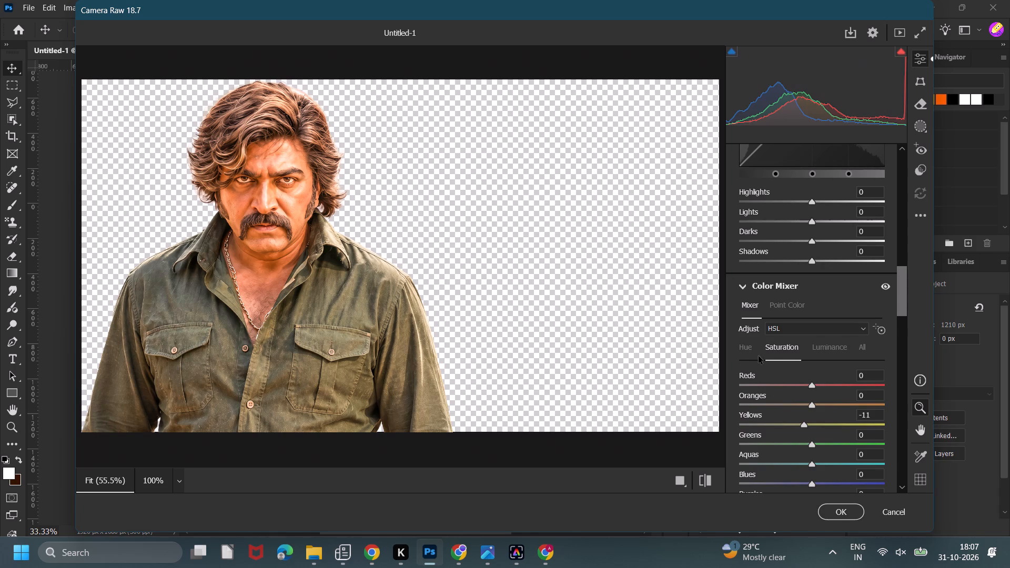
pyautogui.click(746, 353)
pyautogui.click(812, 386)
pyautogui.click(813, 402)
# Apply Noise Reduction slightly below 20 to the moustached man.
pyautogui.scroll(-3, 814, 406)
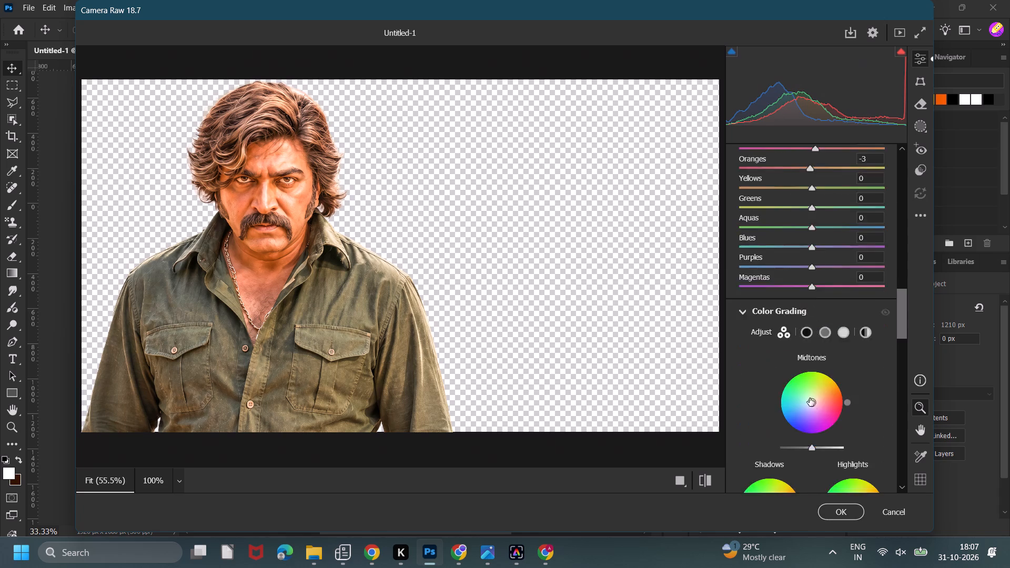
pyautogui.scroll(-3, 810, 398)
pyautogui.scroll(-2, 792, 359)
pyautogui.moveTo(746, 297); pyautogui.dragTo(769, 296)
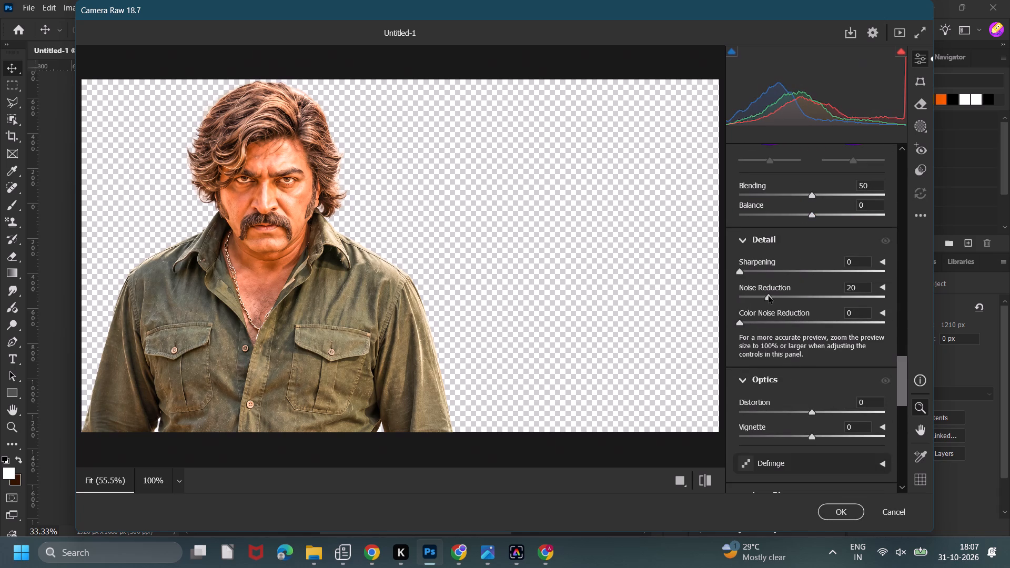
pyautogui.moveTo(769, 296); pyautogui.dragTo(764, 299)
# Raise Exposure to +0.35, reset Highlights to 0, and apply the Camera Raw Filter to Layer 1.
pyautogui.scroll(7, 780, 354)
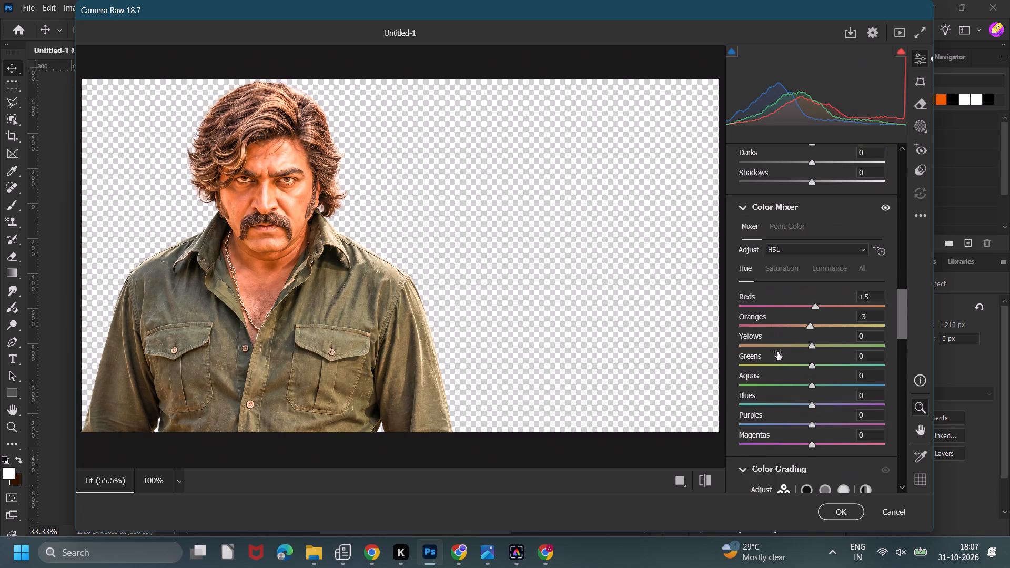
pyautogui.scroll(11, 794, 310)
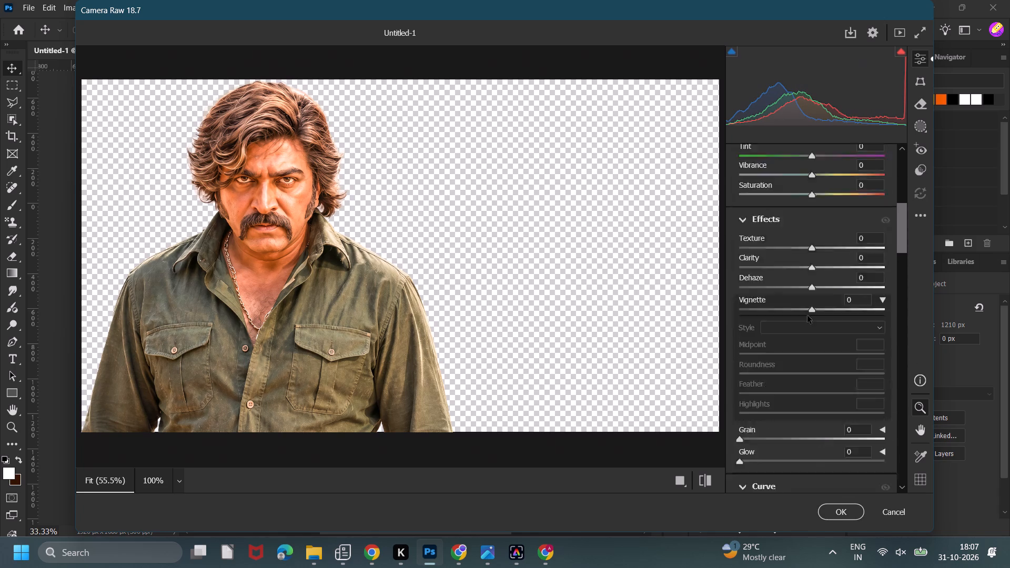
pyautogui.scroll(4, 789, 316)
pyautogui.scroll(3, 805, 260)
pyautogui.click(819, 239)
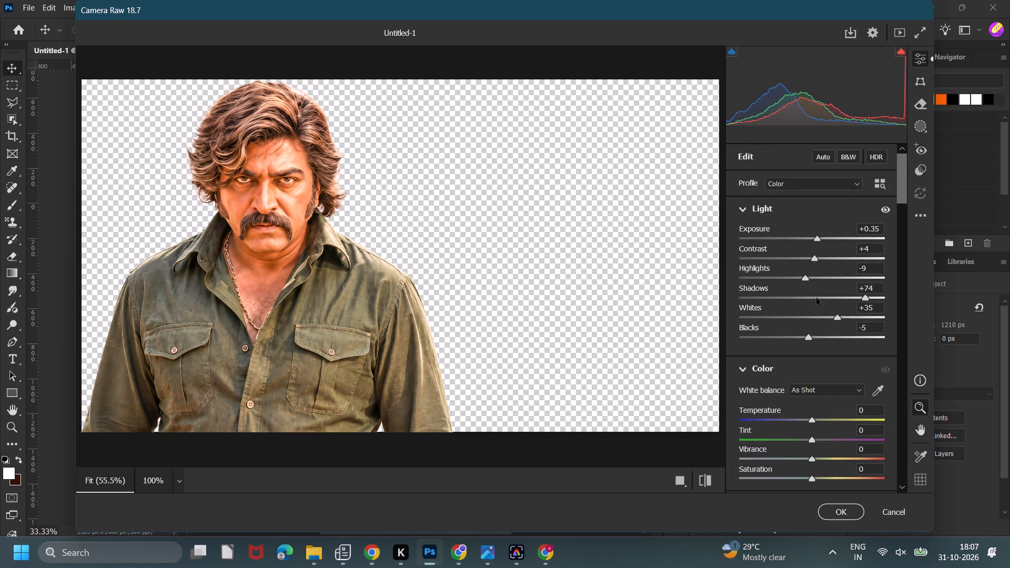
pyautogui.doubleClick(806, 279)
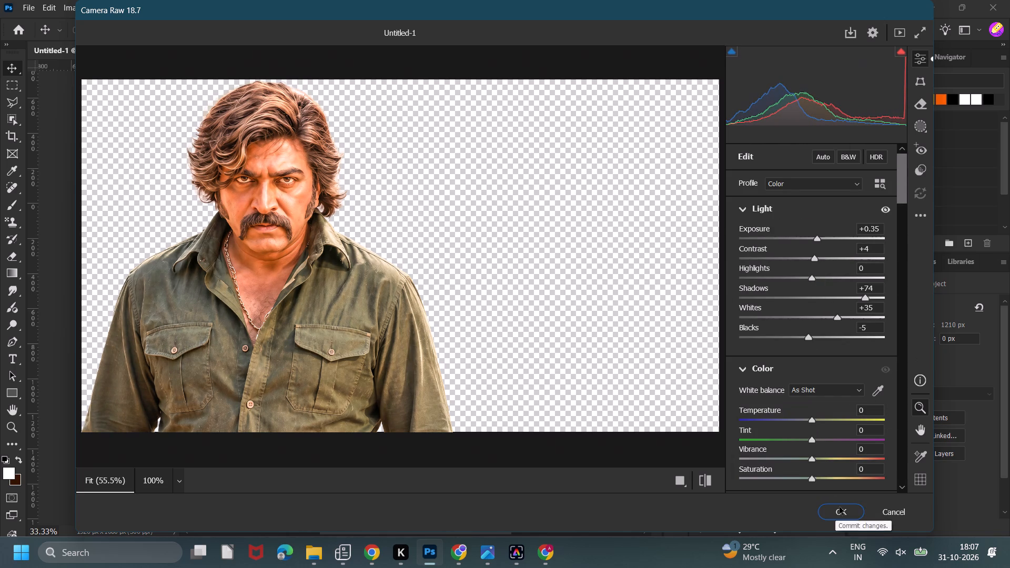
pyautogui.click(840, 507)
# Nudge the moustached man on Layer 1 horizontally to X -273 px.
pyautogui.click(588, 256)
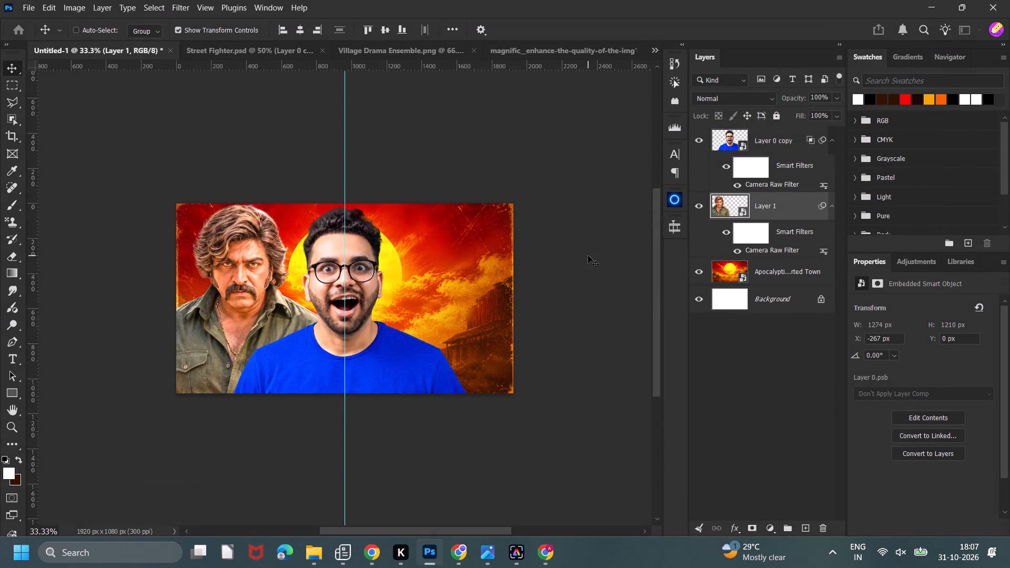
pyautogui.press('Left')
pyautogui.press('Left')
pyautogui.click(588, 256)
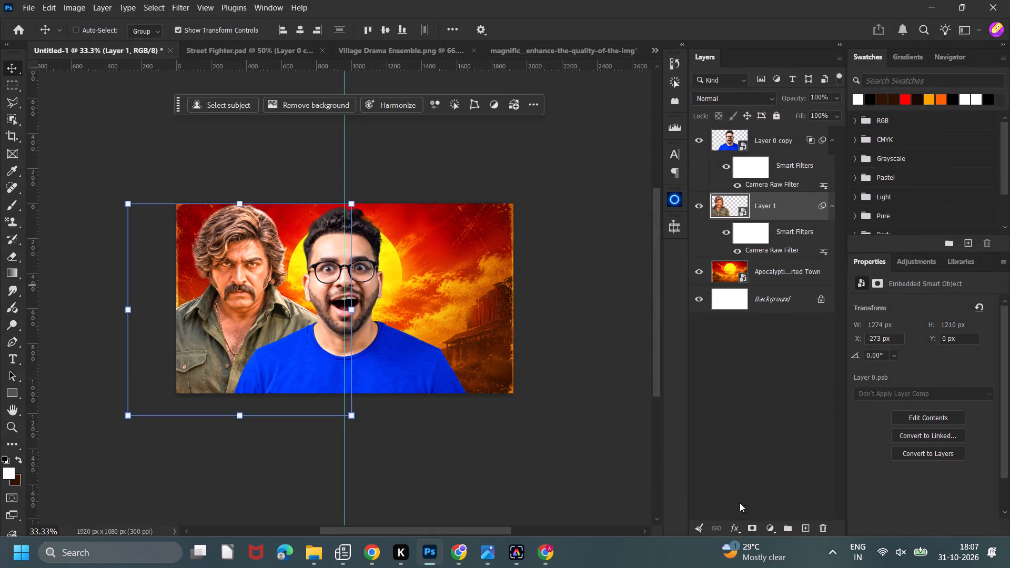
# Clip a darkening Curves adjustment to Layer 1 with Input 149, Output 103, and fill its mask with black.
pyautogui.click(770, 528)
pyautogui.click(796, 336)
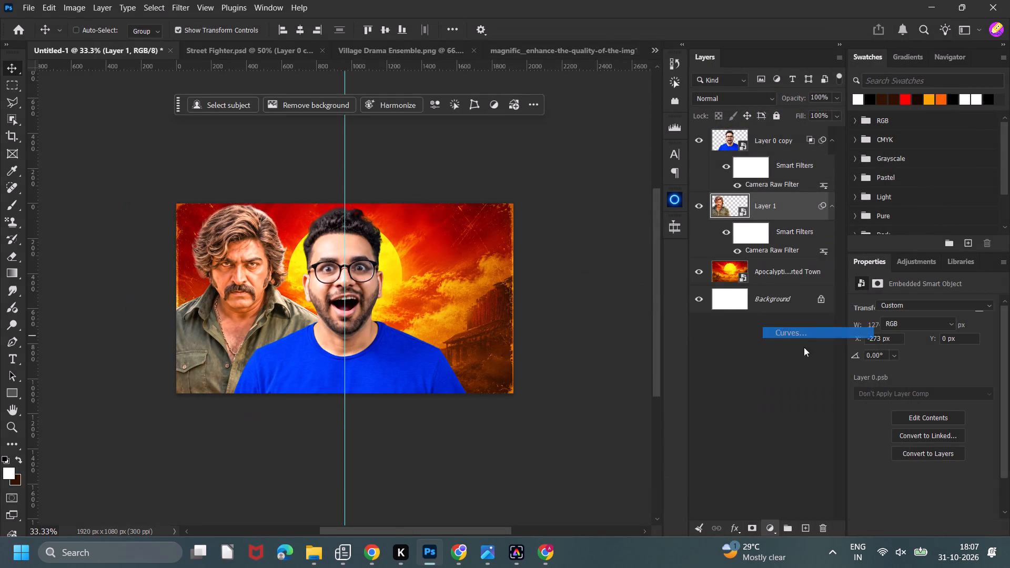
pyautogui.click(906, 534)
pyautogui.moveTo(932, 398); pyautogui.dragTo(943, 405)
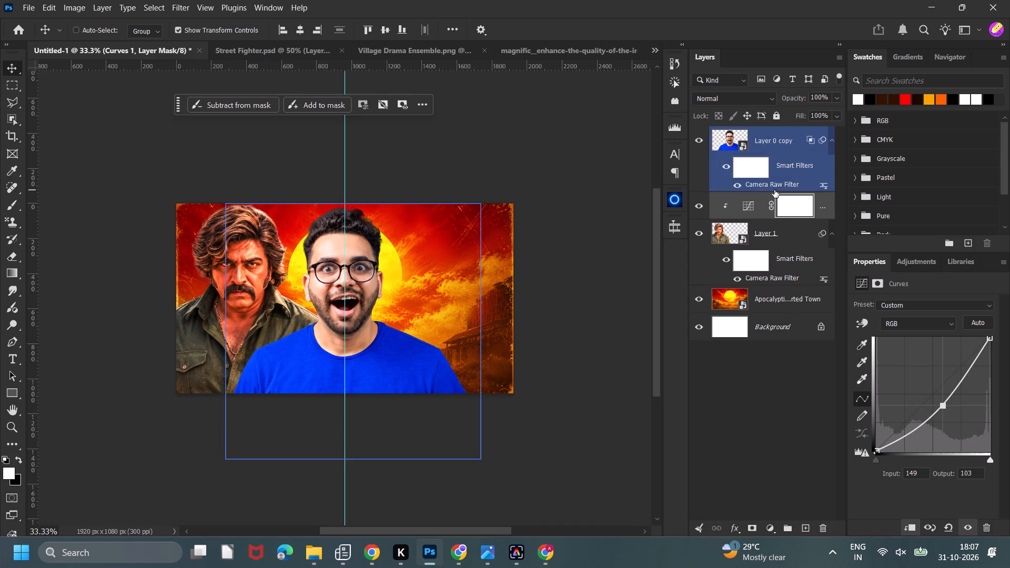
pyautogui.press('x')
pyautogui.hotkey('alt', 'BackSpace')
# Paint white on the Curves mask over the moustached man's hair with a 175 px brush at 100% opacity.
pyautogui.hotkey('ctrl', '=')
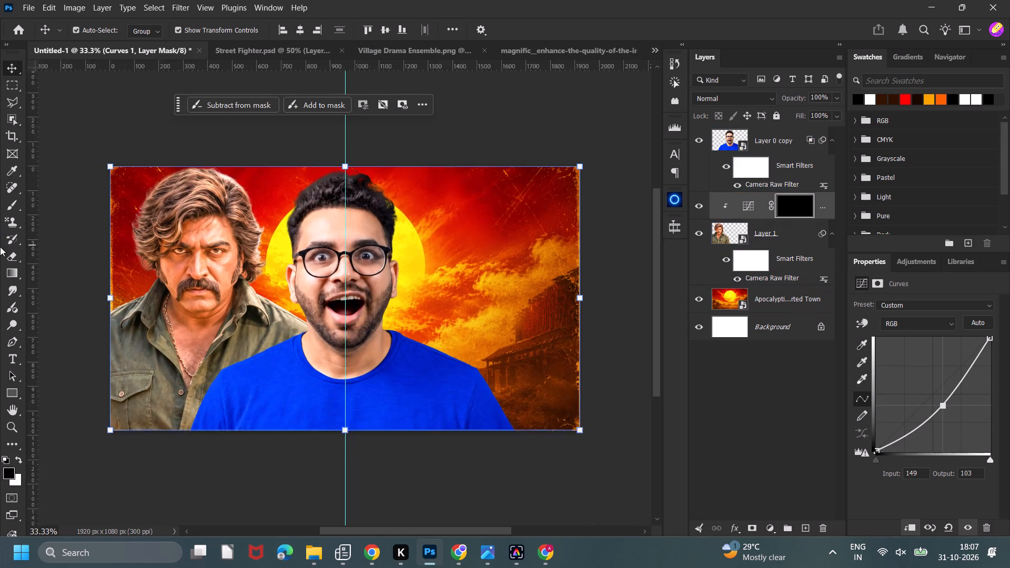
pyautogui.press('b')
pyautogui.press('x')
pyautogui.scroll(3, 359, 221)
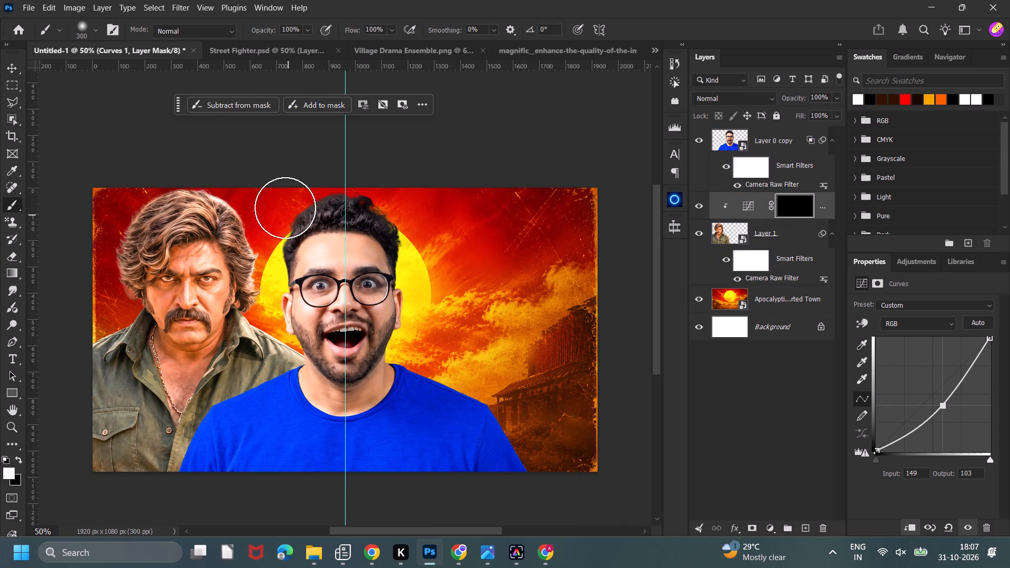
pyautogui.press('[')
pyautogui.press('[')
pyautogui.press('[')
pyautogui.moveTo(204, 181); pyautogui.dragTo(124, 277)
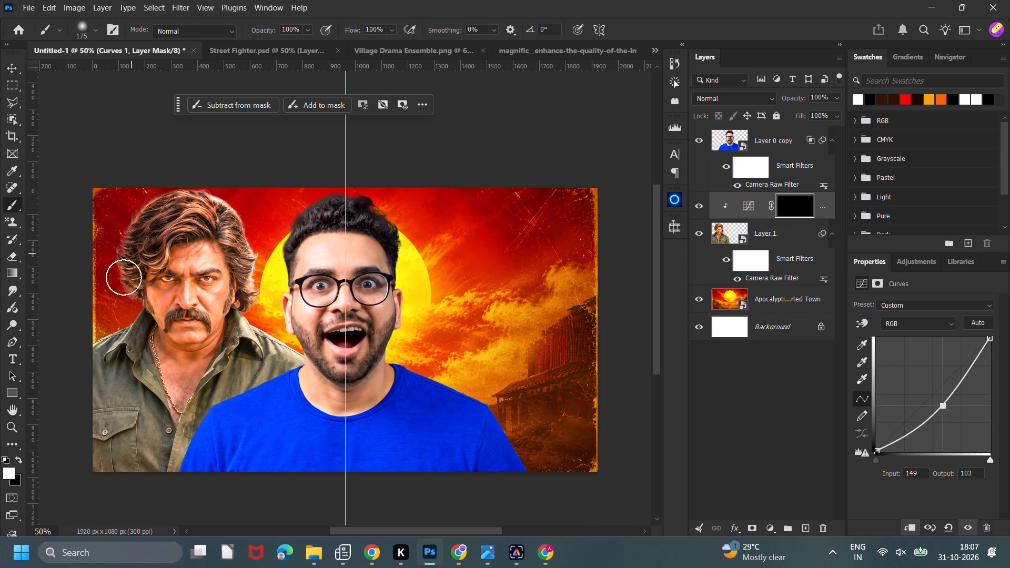
pyautogui.moveTo(124, 277); pyautogui.dragTo(251, 272)
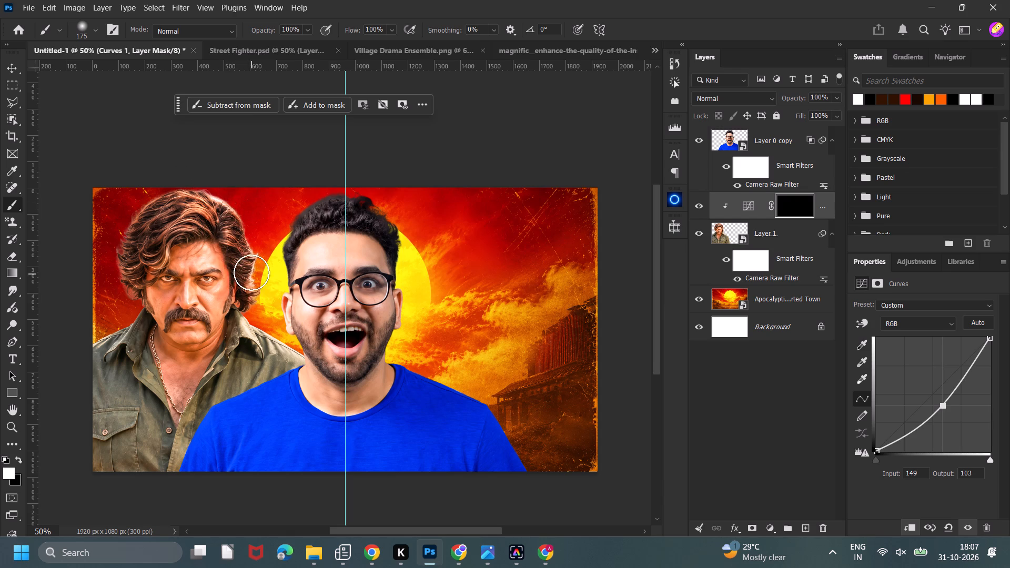
pyautogui.moveTo(251, 272); pyautogui.dragTo(127, 261)
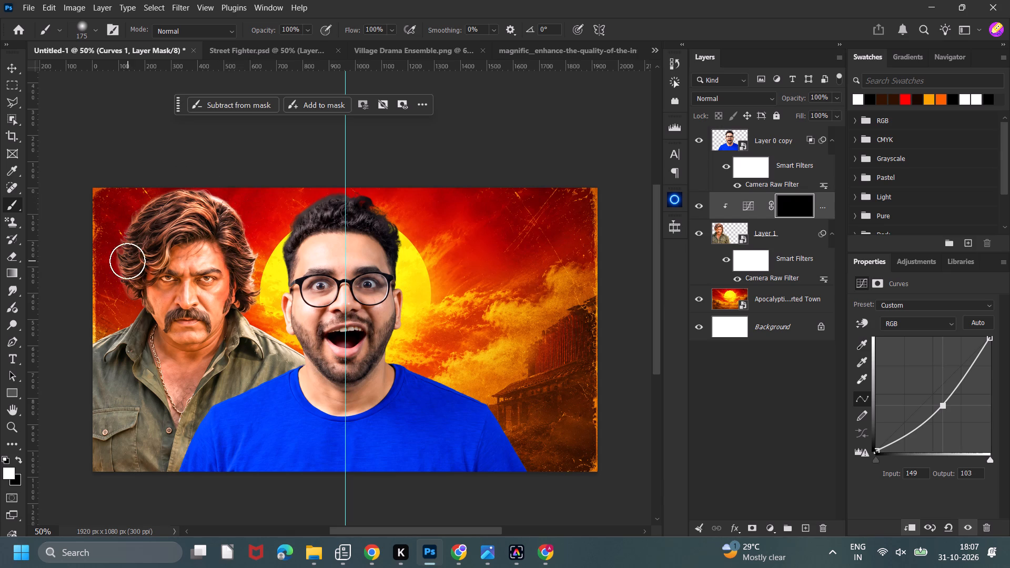
pyautogui.moveTo(127, 261); pyautogui.dragTo(124, 199)
# Set the brush to 35 px and 50% opacity, and paint white on the Curves mask over the moustache.
pyautogui.press('[')
pyautogui.press('[')
pyautogui.press('[')
pyautogui.press('[')
pyautogui.press('[')
pyautogui.press('[')
pyautogui.press('[')
pyautogui.press('[')
pyautogui.press('[')
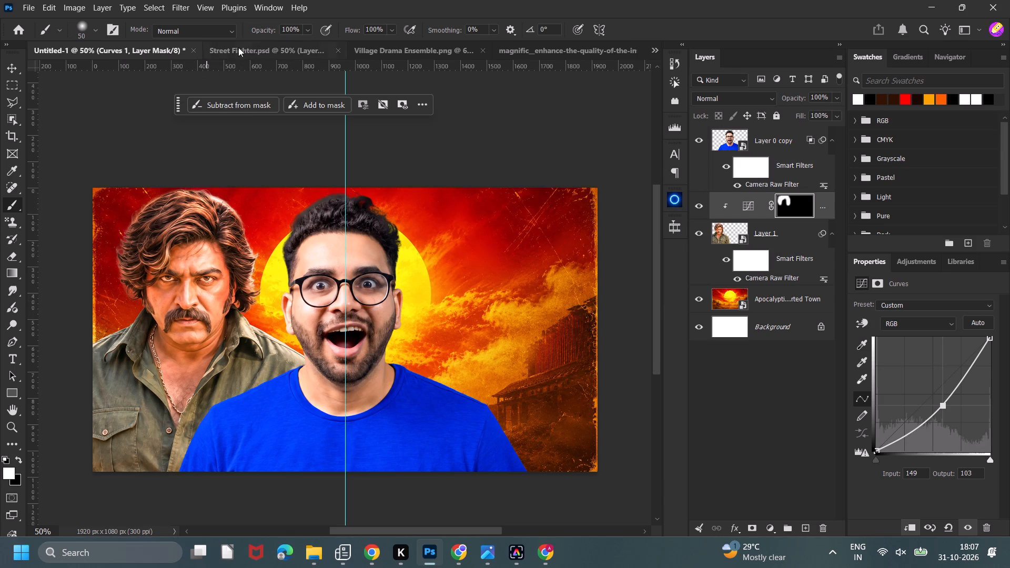
pyautogui.moveTo(258, 25); pyautogui.dragTo(251, 32)
pyautogui.moveTo(257, 29); pyautogui.dragTo(224, 56)
pyautogui.press('[')
pyautogui.press('[')
pyautogui.press('[')
pyautogui.moveTo(193, 312); pyautogui.dragTo(205, 316)
pyautogui.moveTo(205, 316); pyautogui.dragTo(198, 314)
pyautogui.moveTo(181, 311); pyautogui.dragTo(167, 316)
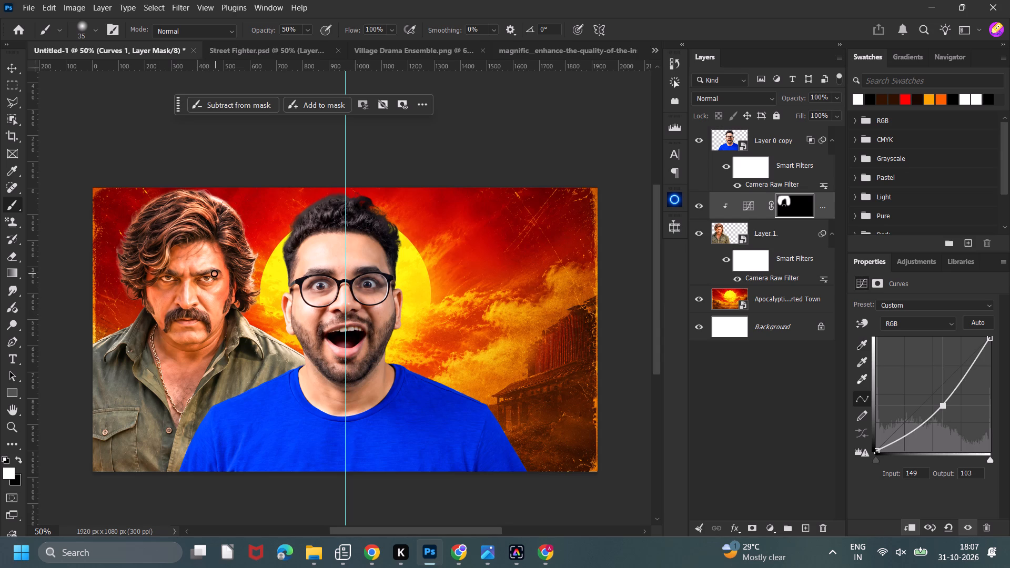
# Paint white on the Curves mask over the moustached man's eyes and eyebrows with a 30 px brush at 50% opacity.
pyautogui.press('[')
pyautogui.click(206, 278)
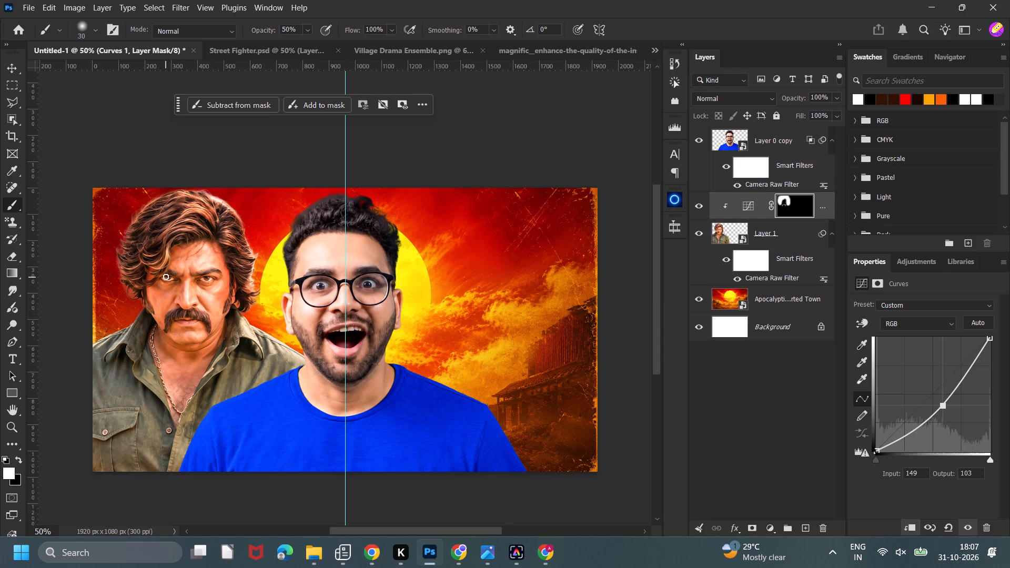
pyautogui.doubleClick(167, 278)
pyautogui.moveTo(198, 272); pyautogui.dragTo(213, 269)
pyautogui.moveTo(213, 269); pyautogui.dragTo(220, 270)
pyautogui.moveTo(181, 273); pyautogui.dragTo(158, 275)
# Darken both sides of the moustached man's jaw by painting white on the Curves mask with a 45 px brush.
pyautogui.press(']')
pyautogui.press(']')
pyautogui.press(']')
pyautogui.moveTo(223, 322); pyautogui.dragTo(201, 346)
pyautogui.moveTo(152, 323); pyautogui.dragTo(159, 330)
pyautogui.moveTo(159, 330); pyautogui.dragTo(185, 346)
pyautogui.scroll(-2, 366, 392)
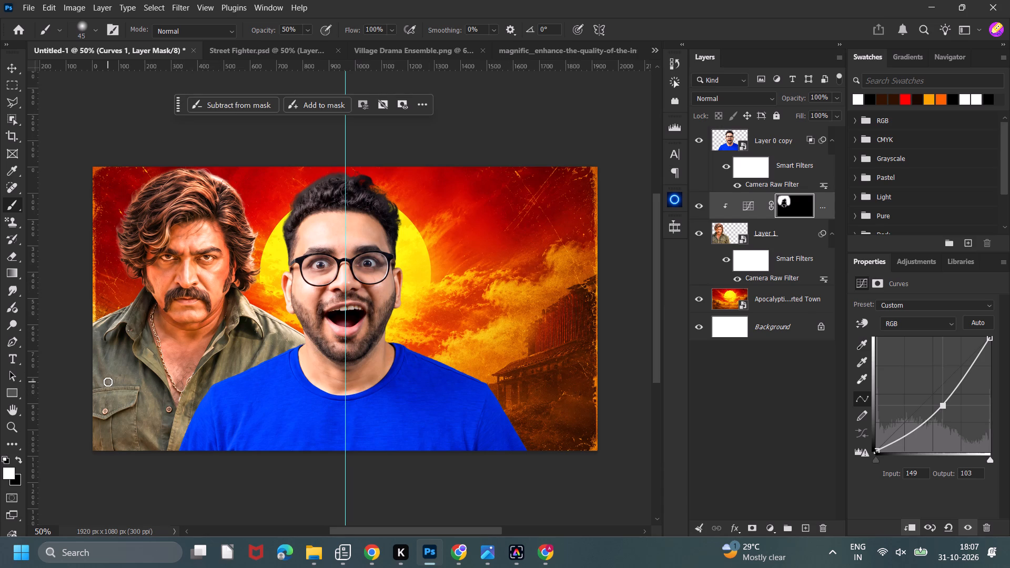
pyautogui.press(']')
pyautogui.press(']')
pyautogui.press(']')
pyautogui.press(']')
pyautogui.press(']')
pyautogui.press(']')
pyautogui.press(']')
pyautogui.press(']')
pyautogui.press(']')
pyautogui.press(']')
pyautogui.press(']')
pyautogui.press(']')
pyautogui.moveTo(257, 338); pyautogui.dragTo(261, 323)
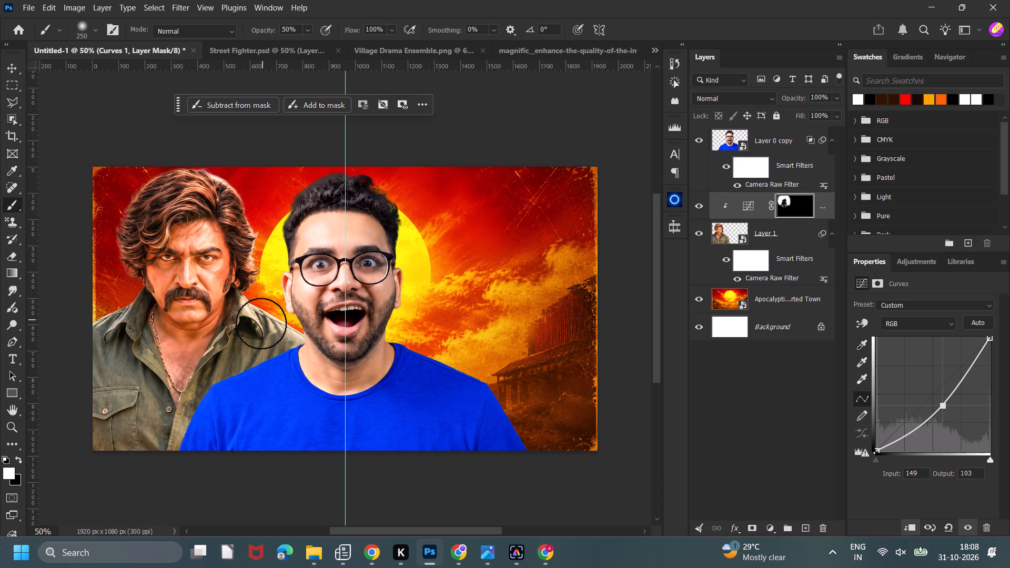
pyautogui.moveTo(261, 323); pyautogui.dragTo(189, 469)
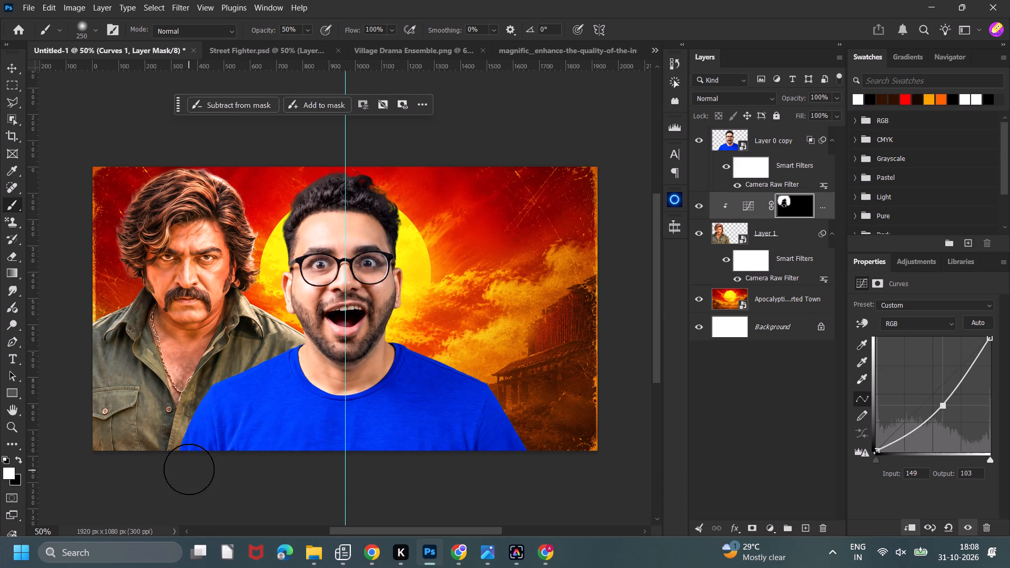
pyautogui.moveTo(189, 469); pyautogui.dragTo(123, 438)
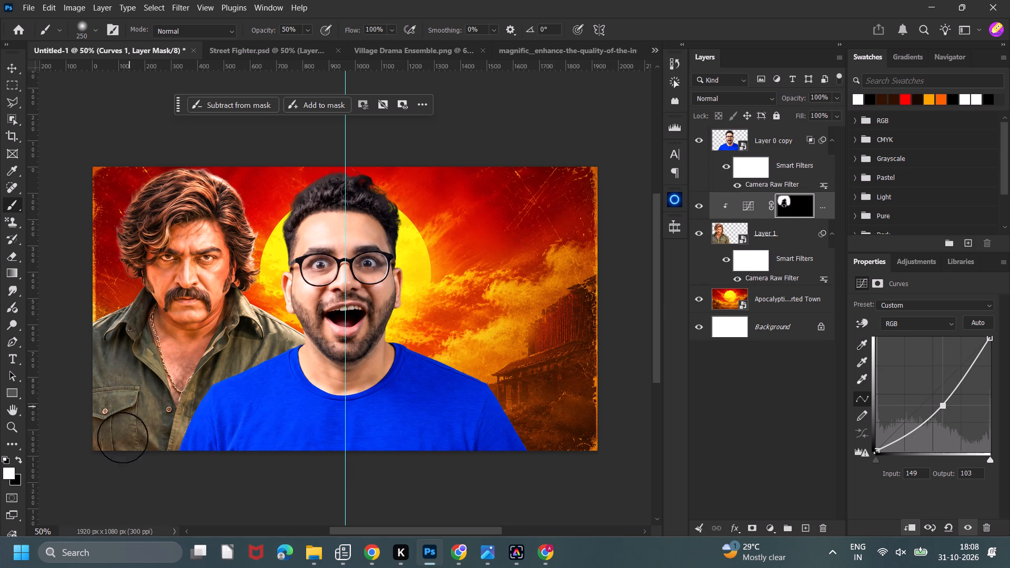
pyautogui.moveTo(123, 438); pyautogui.dragTo(124, 464)
pyautogui.hotkey('ctrl', '-')
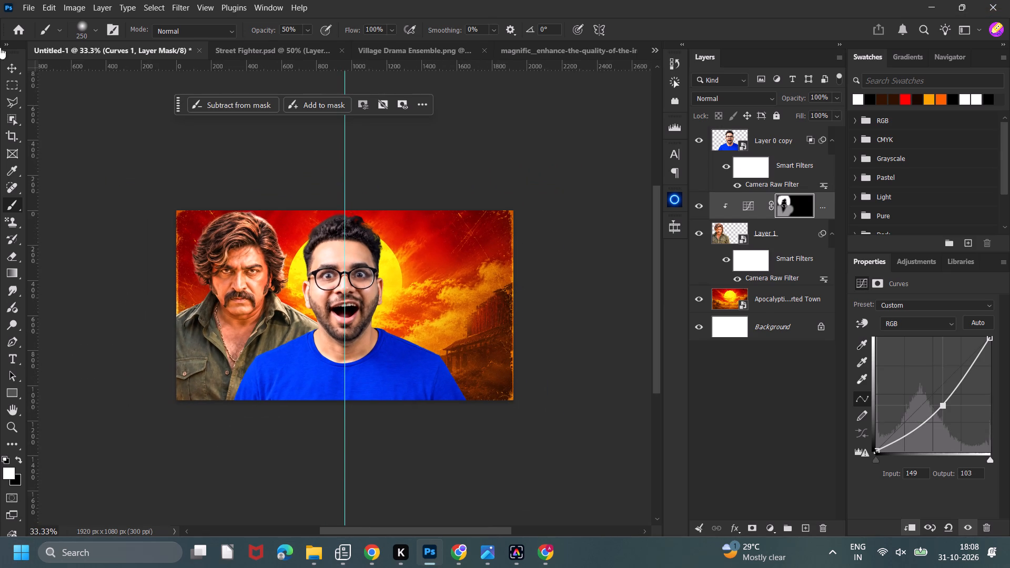
pyautogui.click(7, 67)
pyautogui.click(482, 158)
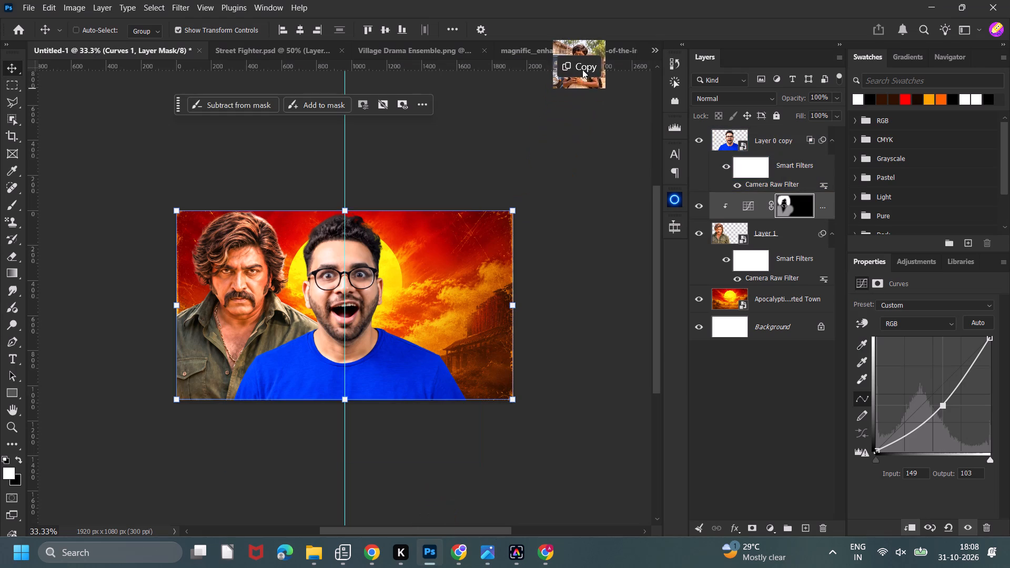
pyautogui.moveTo(582, 69); pyautogui.dragTo(634, 27)
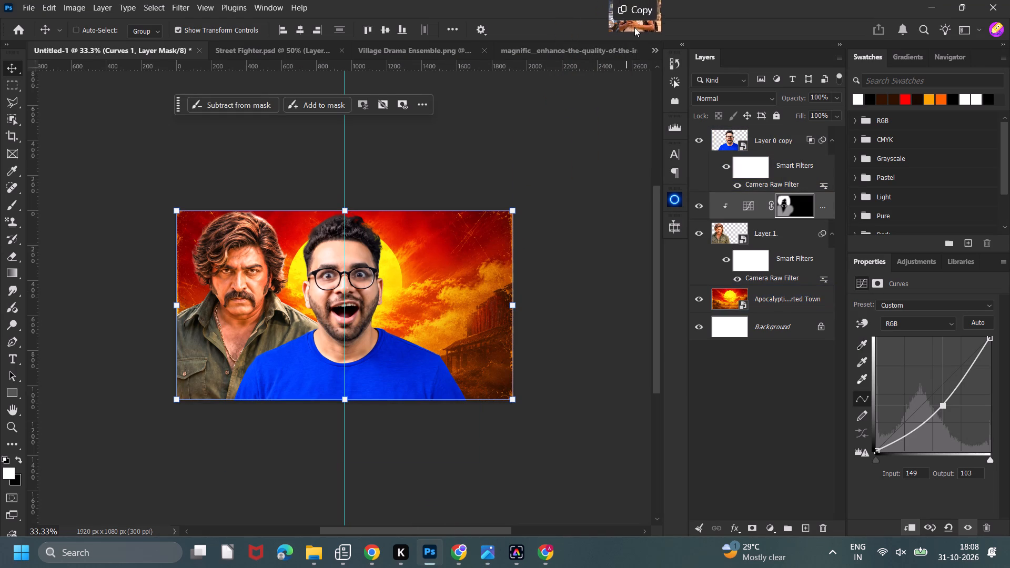
pyautogui.moveTo(634, 27); pyautogui.dragTo(634, 31)
# Close the magnific__enhance-the-quality-of-the-img1__87058.png document.
pyautogui.click(351, 48)
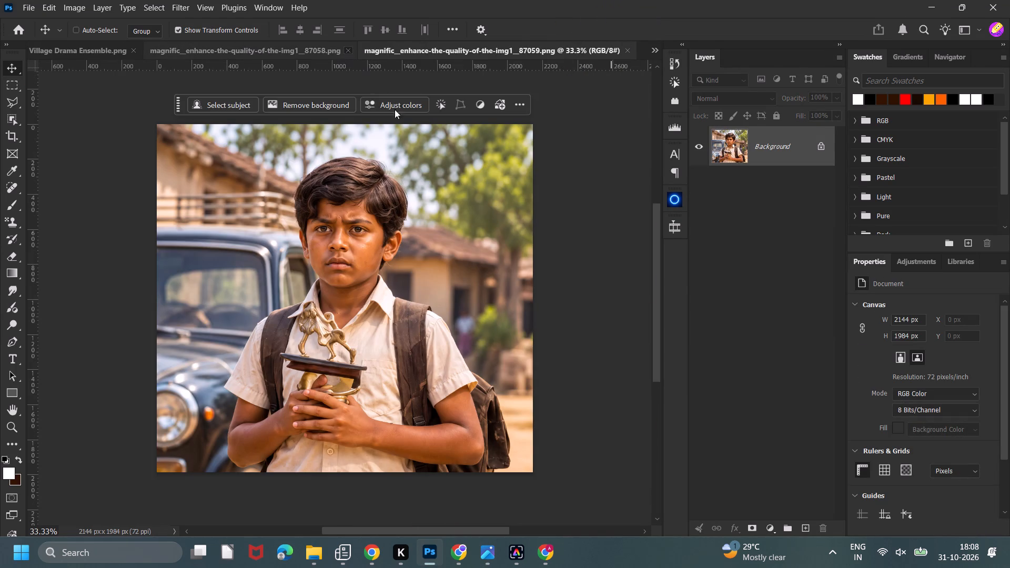
pyautogui.click(543, 214)
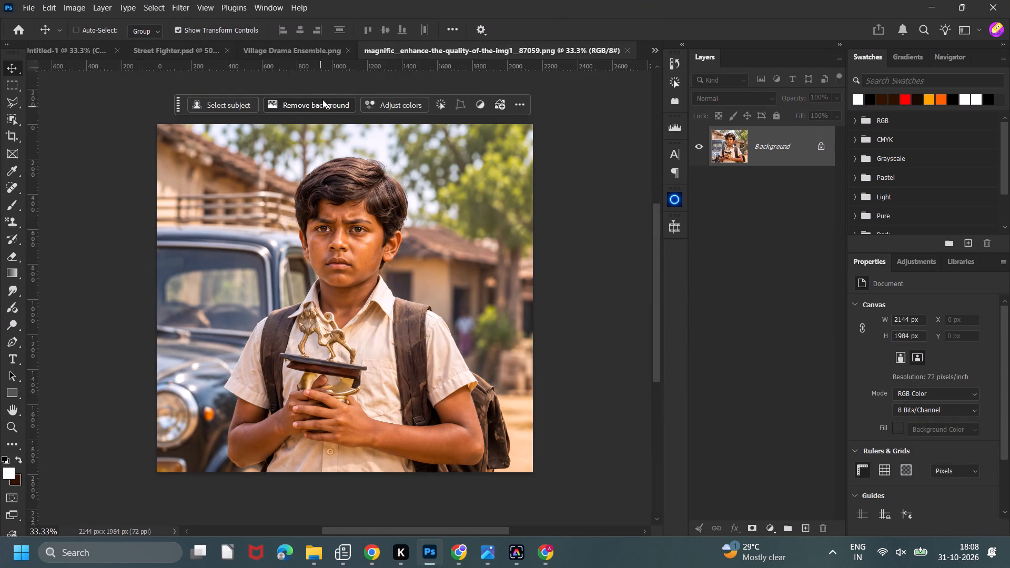
# Remove the background from the boy's image and convert the cut-out layer to a smart object.
pyautogui.click(322, 99)
pyautogui.scroll(-4, 341, 250)
pyautogui.scroll(1, 375, 244)
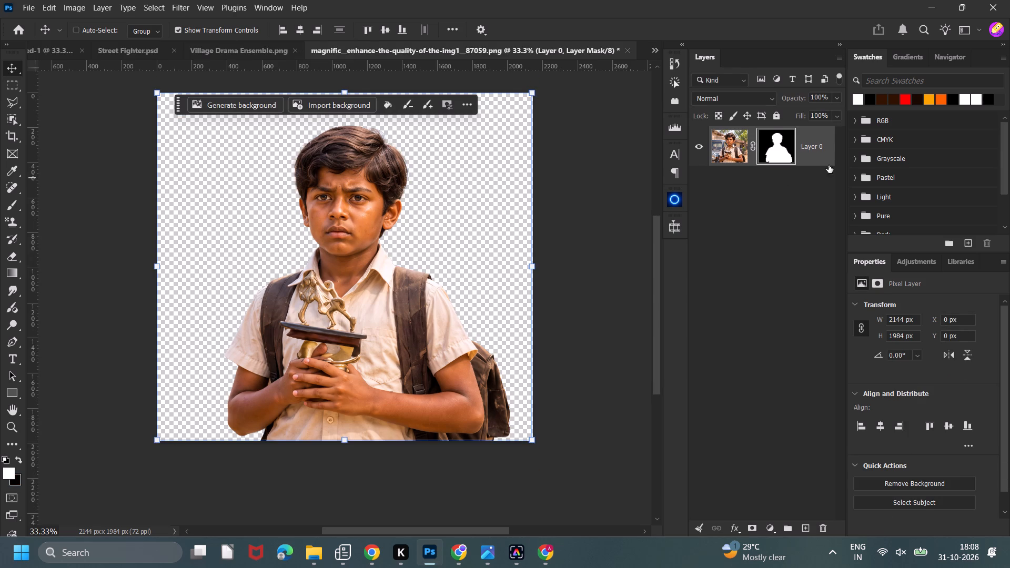
pyautogui.rightClick(814, 149)
pyautogui.click(830, 387)
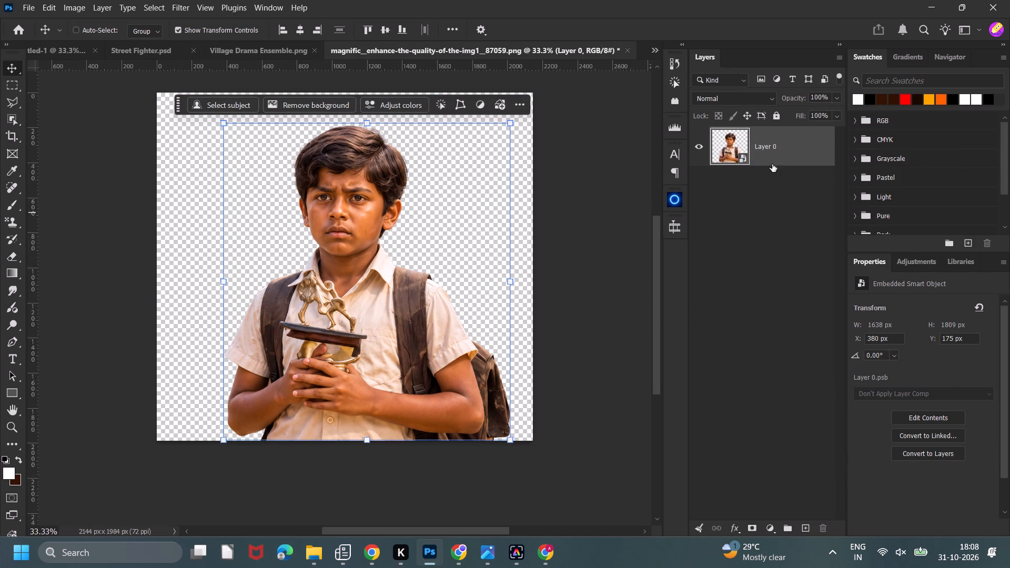
# Bring the boy into Untitled-1, flip him horizontally, scale him to about 18.4%, and position him behind the man's shoulder opposite the moustached man.
pyautogui.moveTo(774, 156); pyautogui.dragTo(418, 334)
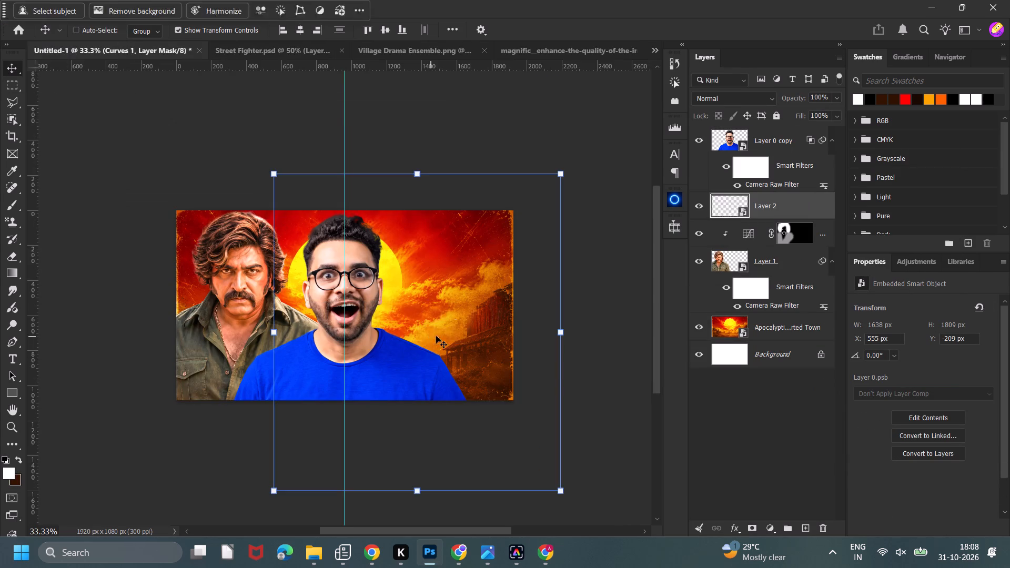
pyautogui.moveTo(424, 323); pyautogui.dragTo(463, 344)
pyautogui.hotkey('ctrl', 't')
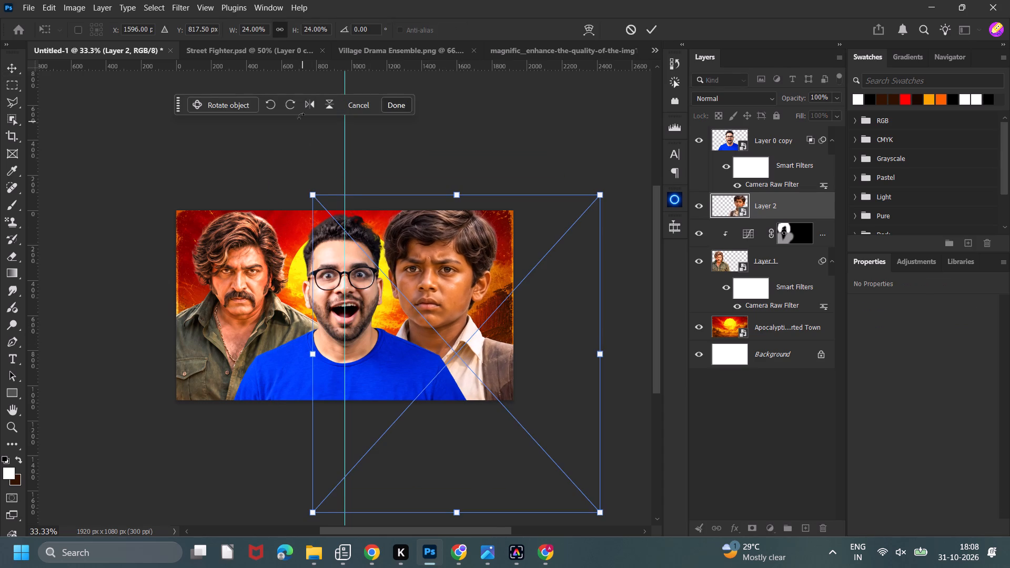
pyautogui.click(305, 104)
pyautogui.moveTo(601, 193); pyautogui.dragTo(526, 261)
pyautogui.moveTo(426, 392); pyautogui.dragTo(439, 338)
pyautogui.click(485, 260)
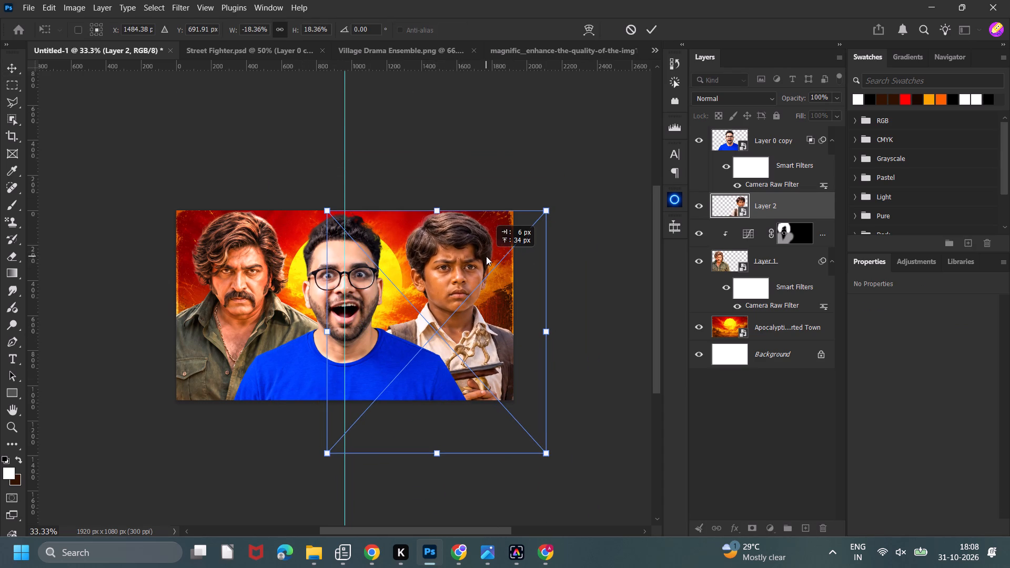
pyautogui.click(650, 31)
pyautogui.click(590, 291)
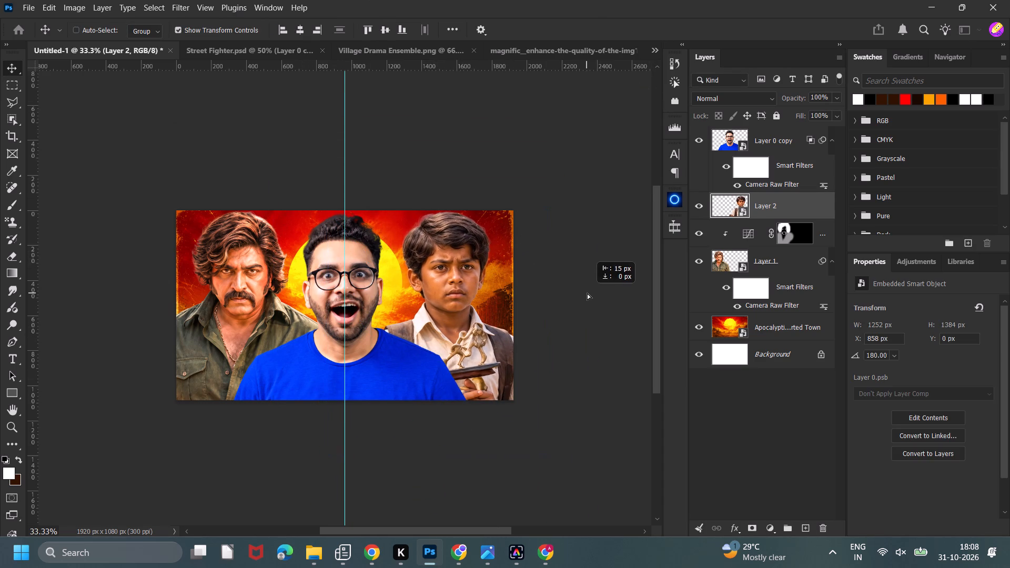
pyautogui.click(448, 379)
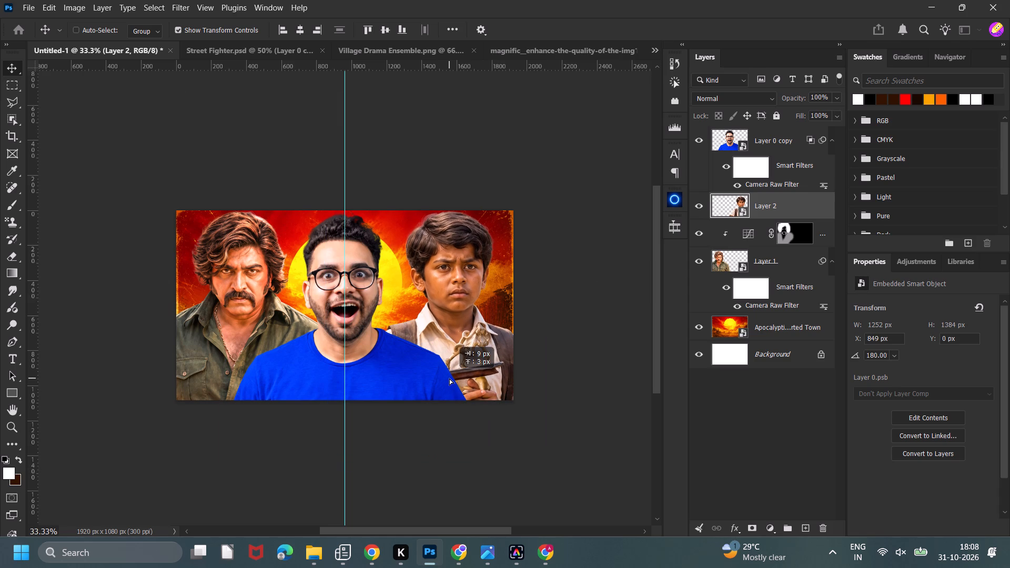
pyautogui.click(605, 330)
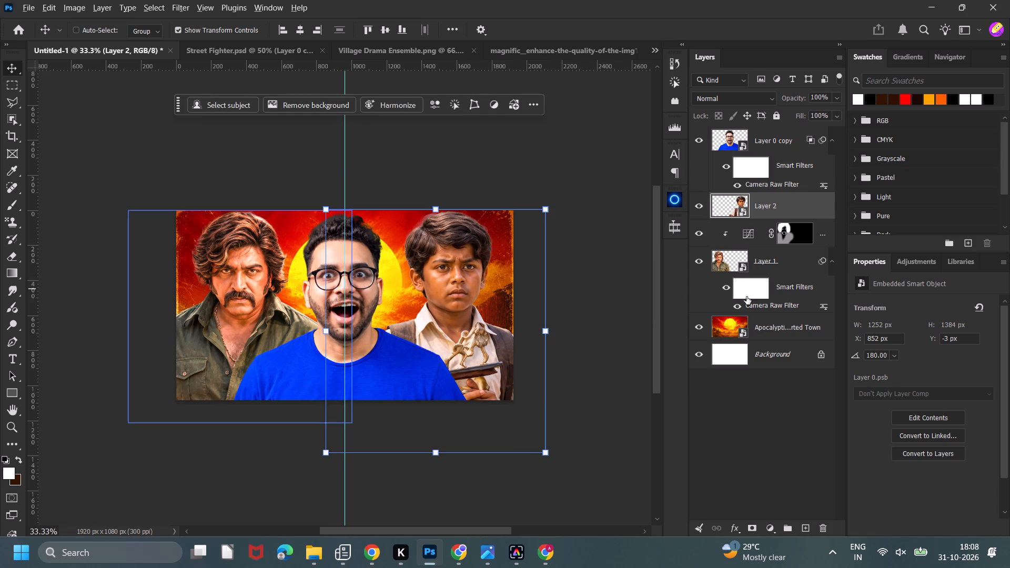
# Copy the Camera Raw smart filter from the moustached man's layer onto the boy's Layer 2.
pyautogui.keyDown('alt'); pyautogui.moveTo(749, 305); pyautogui.dragTo(761, 211); pyautogui.keyUp('alt')
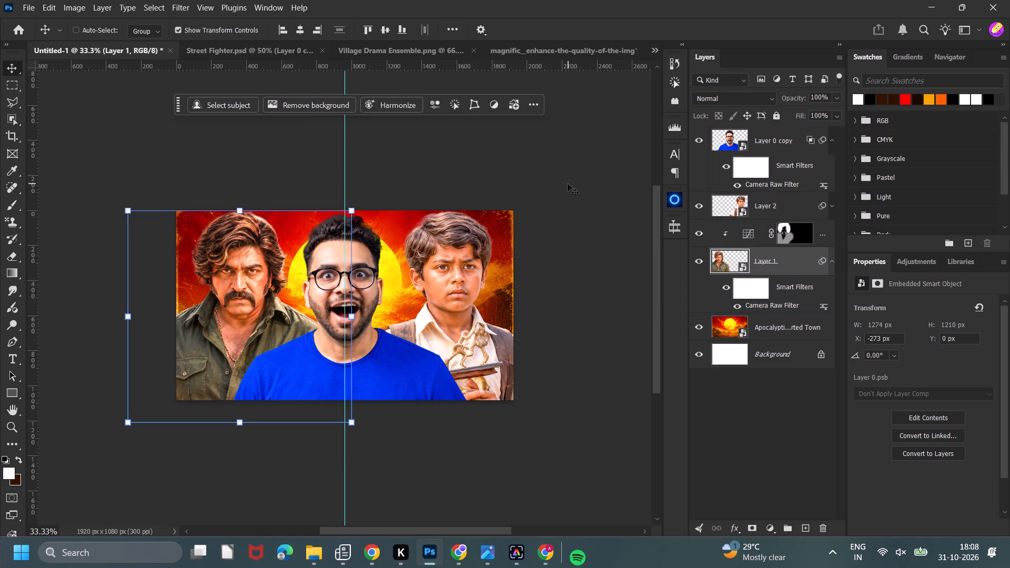
pyautogui.click(568, 184)
# Add a Curves adjustment above the boy's Layer 2 and darken the midtones with a point at input 143, output 104.
pyautogui.click(753, 204)
pyautogui.click(765, 524)
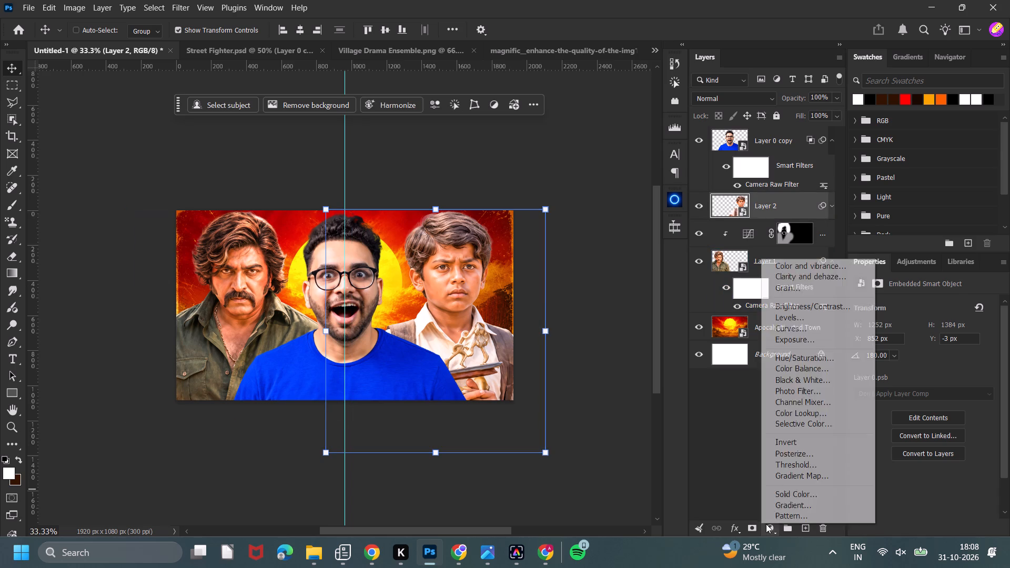
pyautogui.click(793, 329)
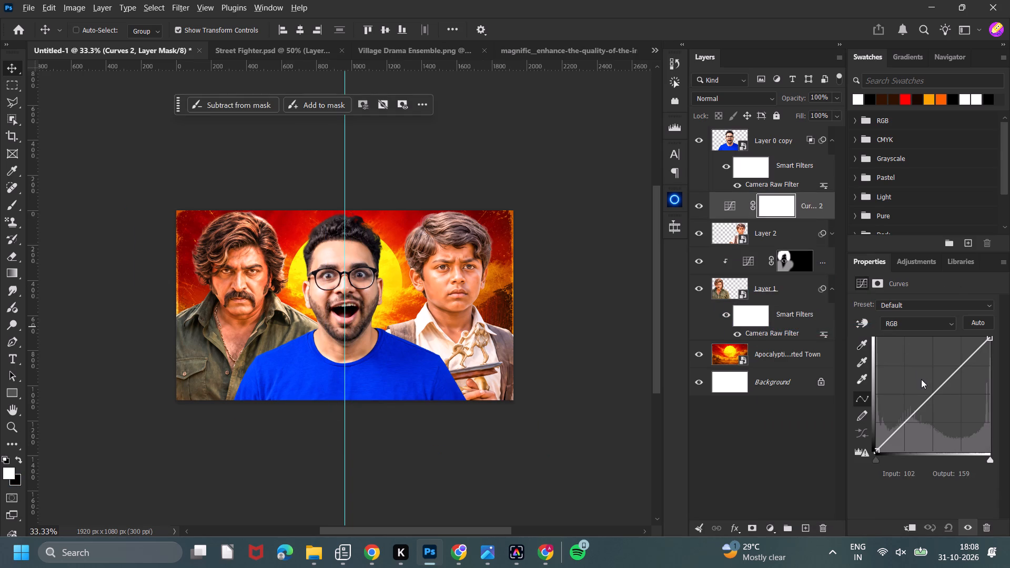
pyautogui.keyDown('alt'); pyautogui.moveTo(932, 392); pyautogui.dragTo(940, 400); pyautogui.keyUp('alt')
pyautogui.moveTo(933, 397); pyautogui.dragTo(938, 401)
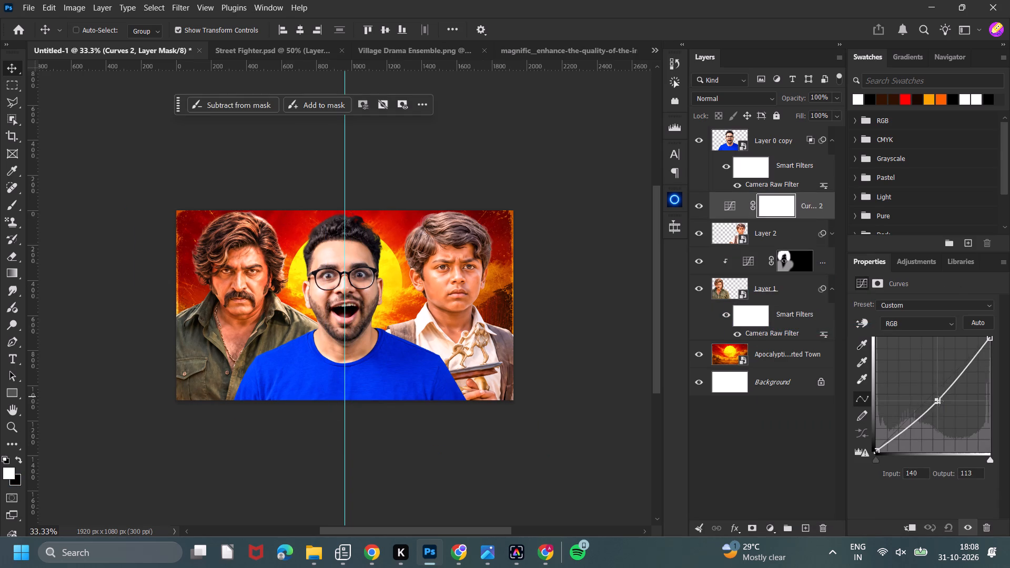
pyautogui.moveTo(938, 401); pyautogui.dragTo(940, 404)
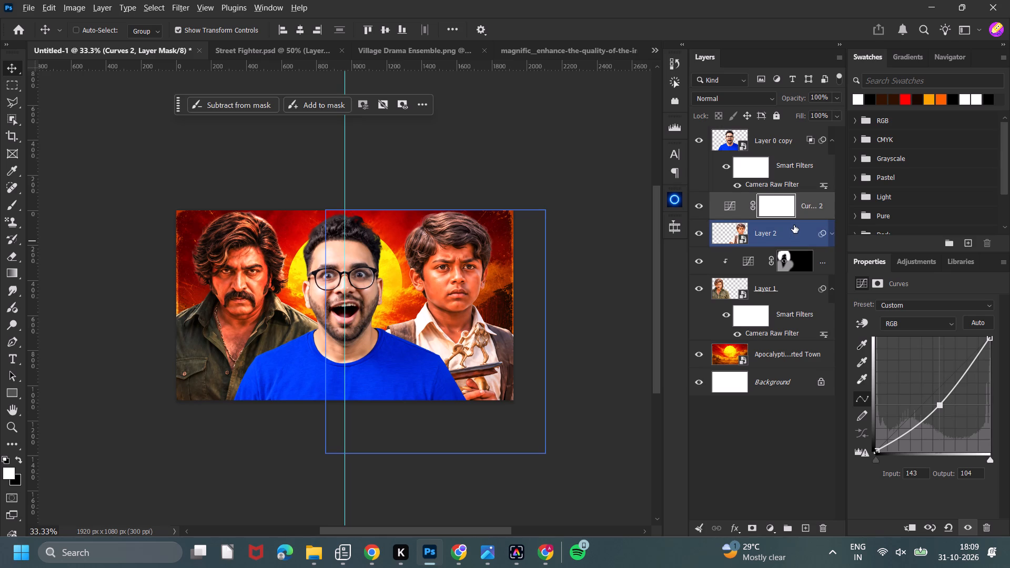
# Clip the new Curves adjustment to the boy's layer and fill its mask with black.
pyautogui.keyDown('alt'); pyautogui.click(790, 221); pyautogui.keyUp('alt')
pyautogui.press('x')
pyautogui.hotkey('alt', 'BackSpace')
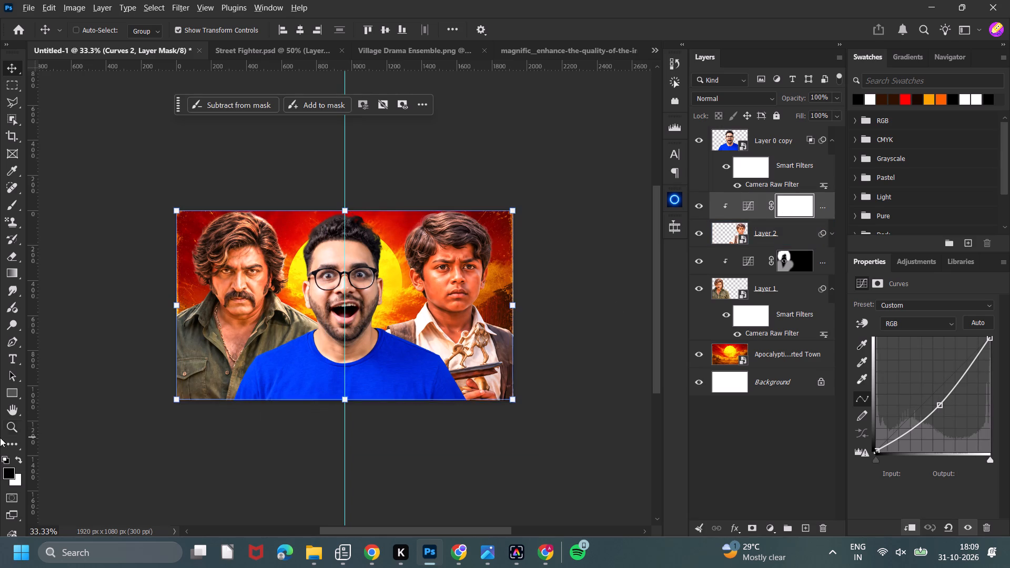
# Darken the boy's hair by painting white on the Curves mask with a 250 px brush at 100% opacity.
pyautogui.press('b')
pyautogui.press('x')
pyautogui.moveTo(469, 222); pyautogui.dragTo(452, 195)
pyautogui.moveTo(264, 26); pyautogui.dragTo(428, 50)
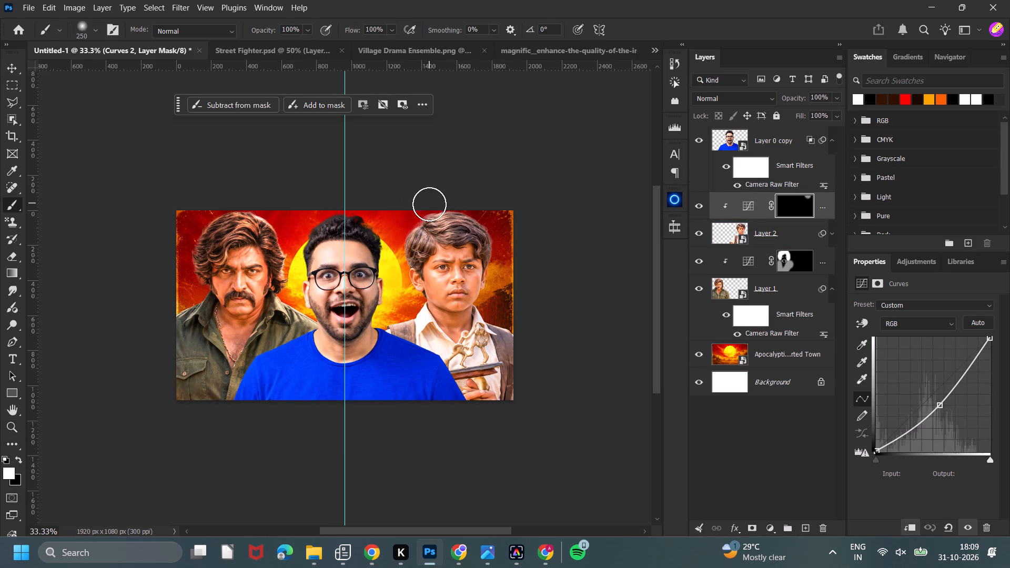
pyautogui.moveTo(429, 207); pyautogui.dragTo(494, 260)
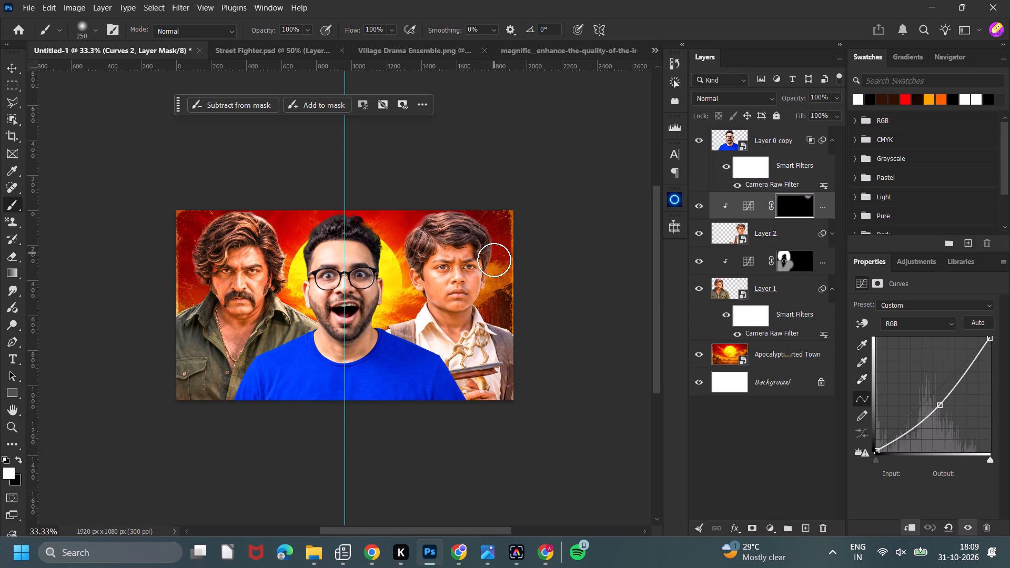
pyautogui.moveTo(494, 260); pyautogui.dragTo(408, 239)
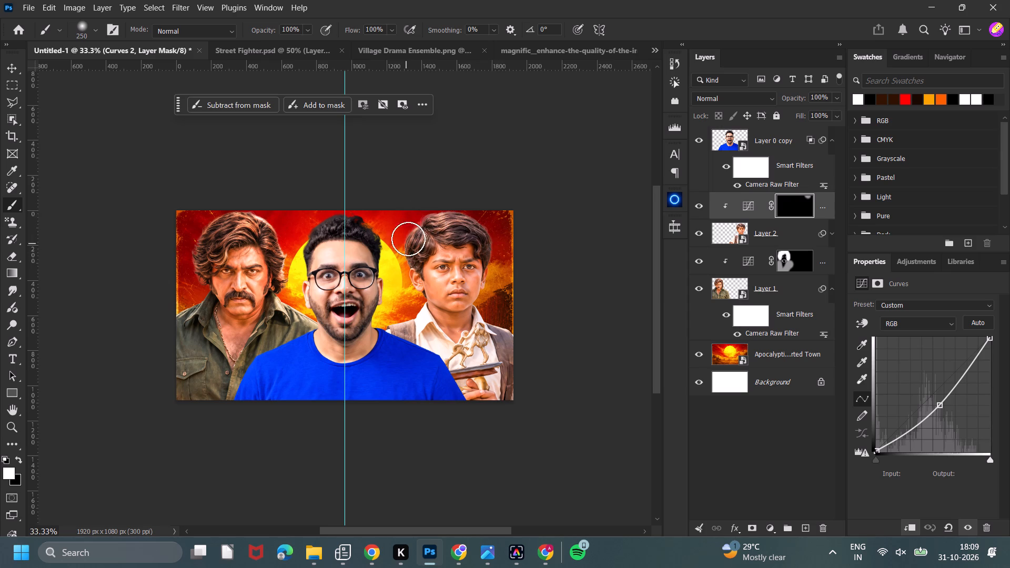
pyautogui.moveTo(408, 239); pyautogui.dragTo(410, 229)
# Paint white on the Curves mask over both of the boy's eyes with a 35 px brush at 100% opacity.
pyautogui.hotkey('ctrl', '=')
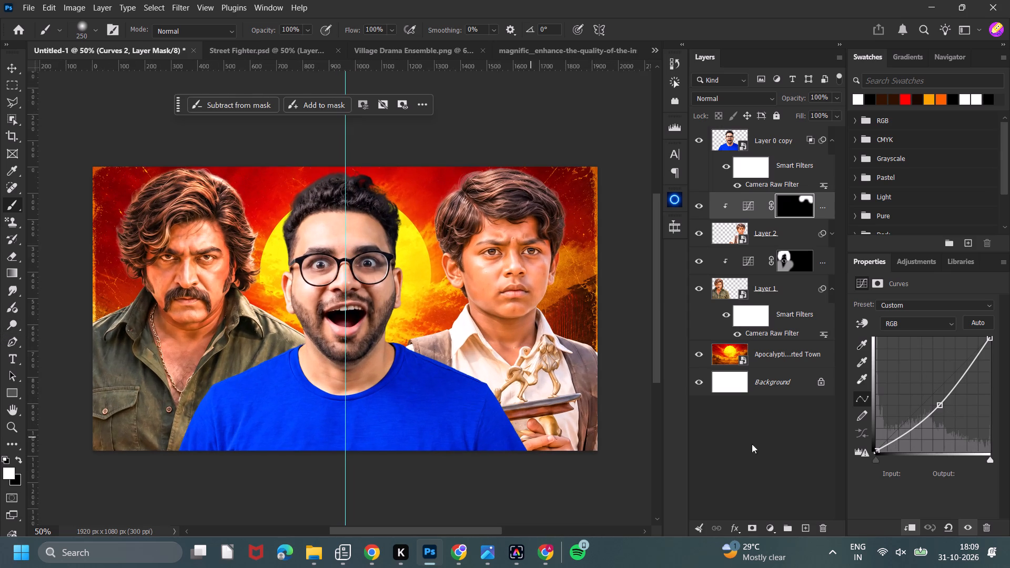
pyautogui.press('[')
pyautogui.press('[')
pyautogui.press('[')
pyautogui.press('[')
pyautogui.press('[')
pyautogui.press('[')
pyautogui.press('[')
pyautogui.press('[')
pyautogui.press('[')
pyautogui.press('[')
pyautogui.press('[')
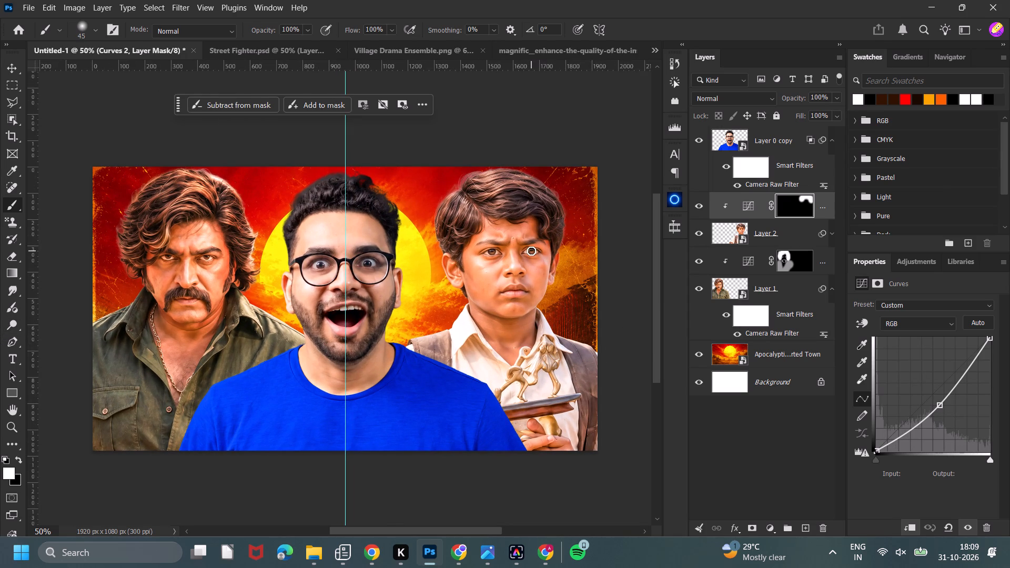
pyautogui.press('[')
pyautogui.press('[')
pyautogui.doubleClick(531, 250)
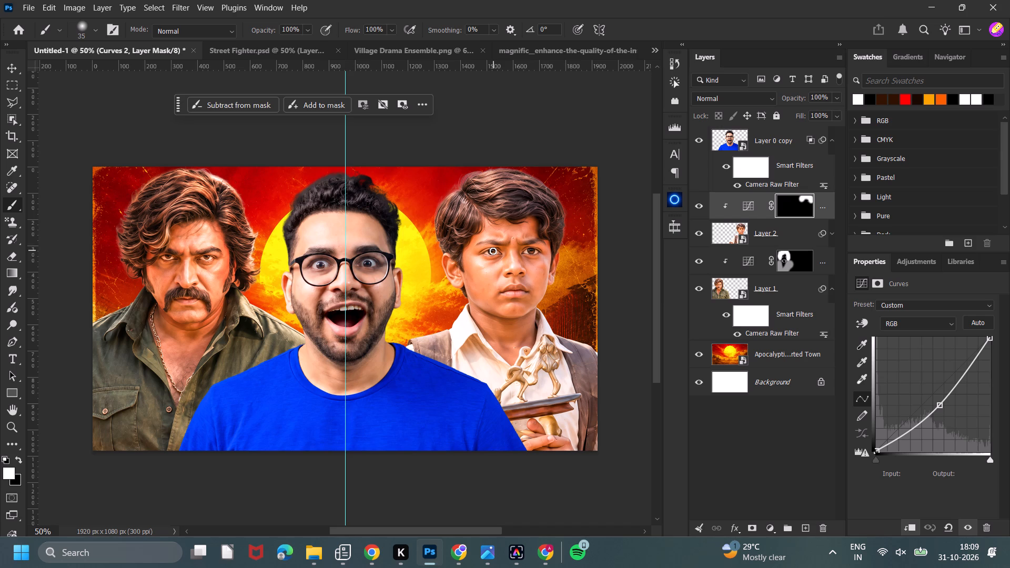
pyautogui.click(492, 252)
# Darken the boy's eyebrows on the Curves mask using a 25 px white brush at 45% opacity.
pyautogui.moveTo(269, 28); pyautogui.dragTo(233, 40)
pyautogui.press('[')
pyautogui.press('[')
pyautogui.click(523, 245)
pyautogui.moveTo(504, 243); pyautogui.dragTo(483, 242)
pyautogui.moveTo(483, 242); pyautogui.dragTo(481, 244)
# Shade the boy's nostrils and the creases from nose to mouth corners on the Curves mask, using 35 and 40 px brushes at 45% opacity.
pyautogui.press(']')
pyautogui.press(']')
pyautogui.doubleClick(511, 273)
pyautogui.click(508, 273)
pyautogui.press(']')
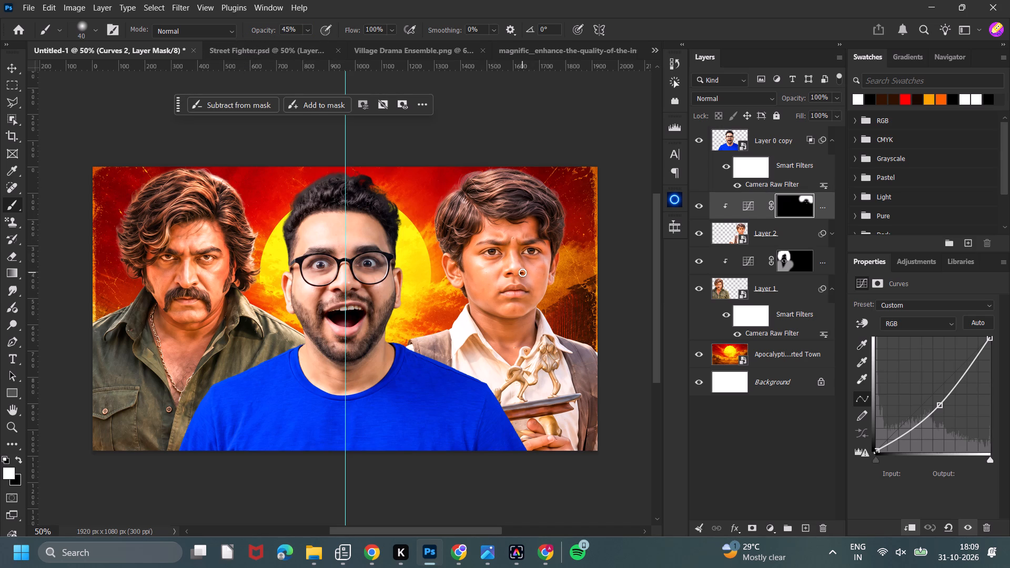
pyautogui.doubleClick(522, 272)
pyautogui.press('[')
pyautogui.moveTo(503, 266); pyautogui.dragTo(496, 289)
pyautogui.moveTo(525, 271); pyautogui.dragTo(535, 295)
# Shade both outer sides of the boy's face on the Curves mask using a 50 px white brush at 45% opacity.
pyautogui.press(']')
pyautogui.press(']')
pyautogui.press(']')
pyautogui.moveTo(558, 254); pyautogui.dragTo(550, 311)
pyautogui.moveTo(439, 261); pyautogui.dragTo(453, 307)
# Darken the boy's shirt and vest on the Curves mask with a 300 px white brush at 45% opacity.
pyautogui.hotkey('ctrl', '-')
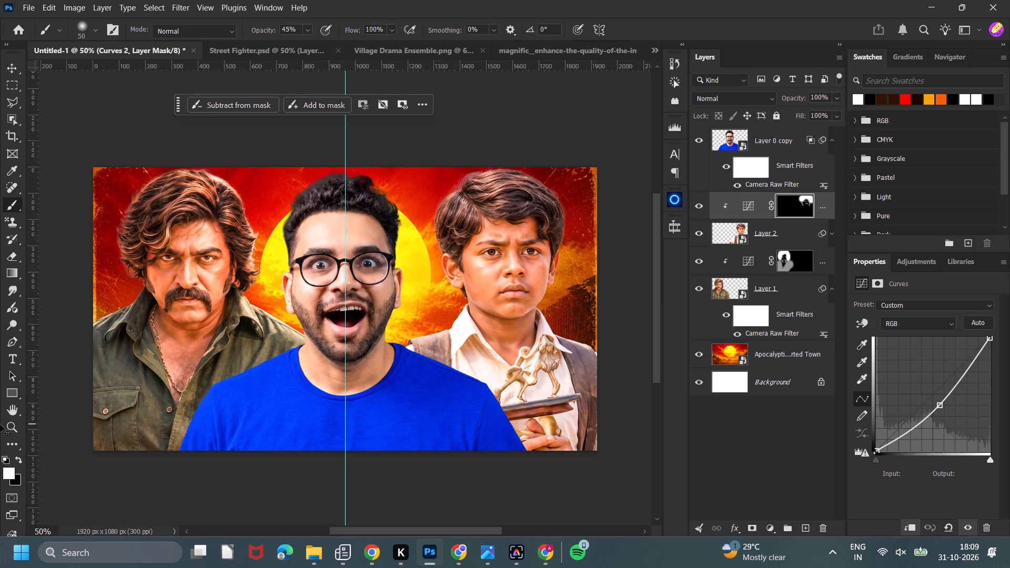
pyautogui.press('x')
pyautogui.press('\\')
pyautogui.press('\\')
pyautogui.press('\\')
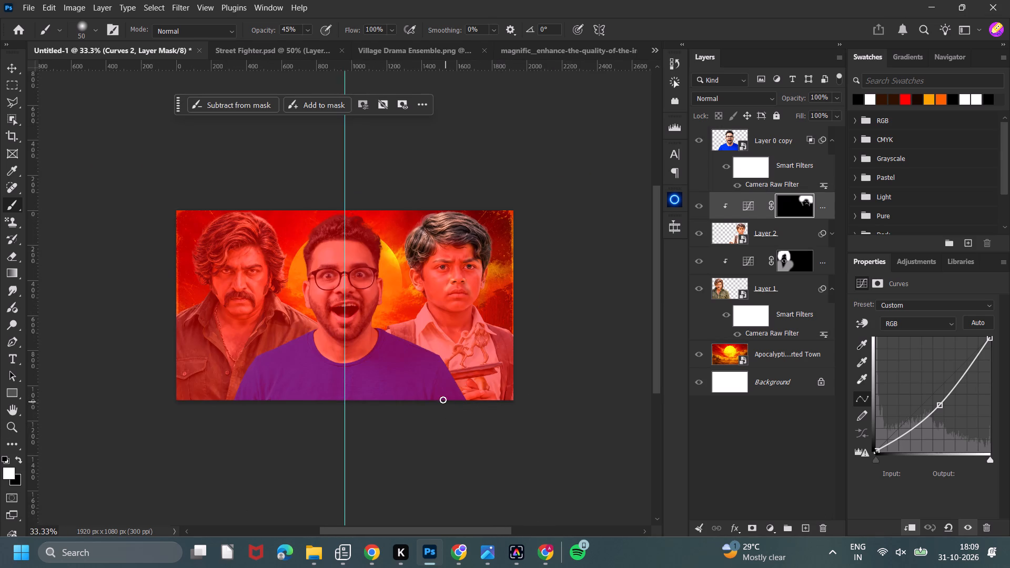
pyautogui.press(']')
pyautogui.press(']')
pyautogui.press(']')
pyautogui.press(']')
pyautogui.press(']')
pyautogui.press(']')
pyautogui.press(']')
pyautogui.press(']')
pyautogui.press(']')
pyautogui.press(']')
pyautogui.press(']')
pyautogui.press(']')
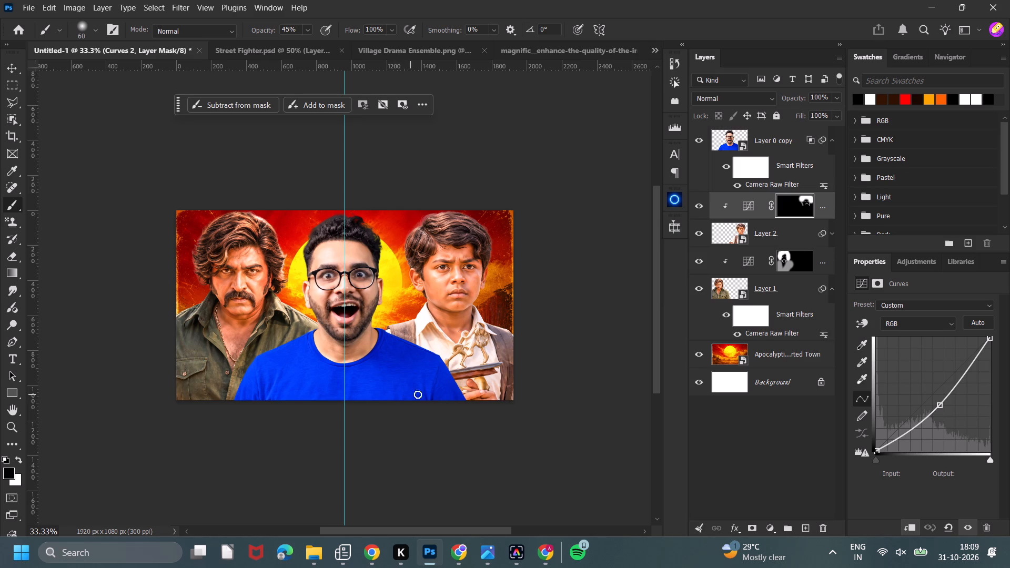
pyautogui.press('x')
pyautogui.moveTo(508, 341); pyautogui.dragTo(491, 350)
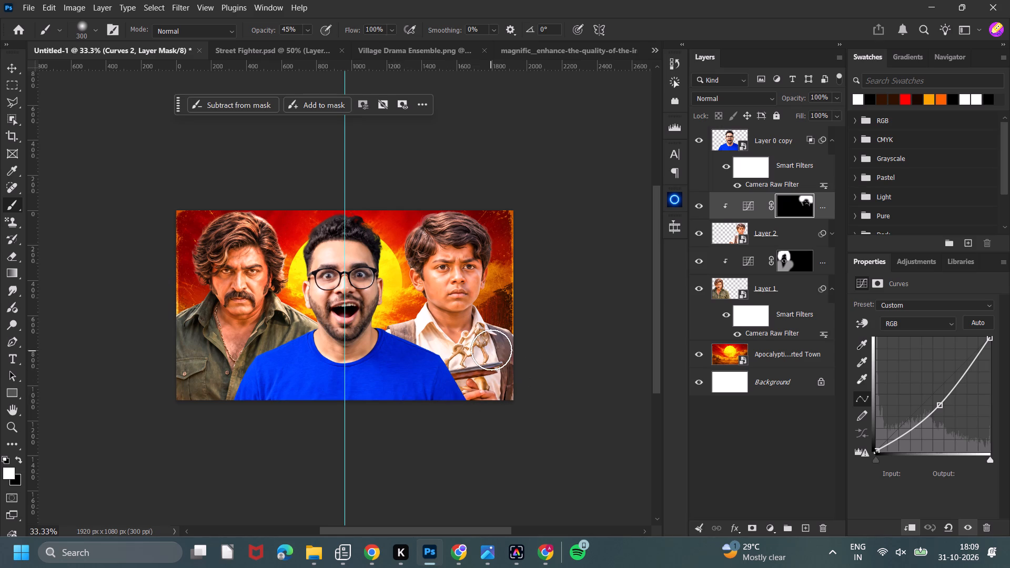
pyautogui.moveTo(491, 350); pyautogui.dragTo(380, 406)
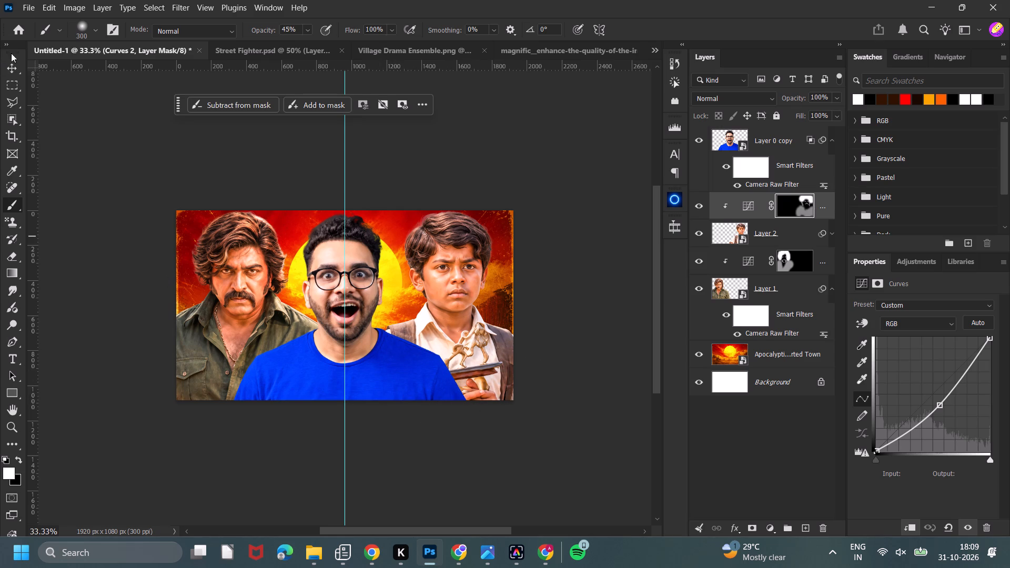
pyautogui.click(15, 65)
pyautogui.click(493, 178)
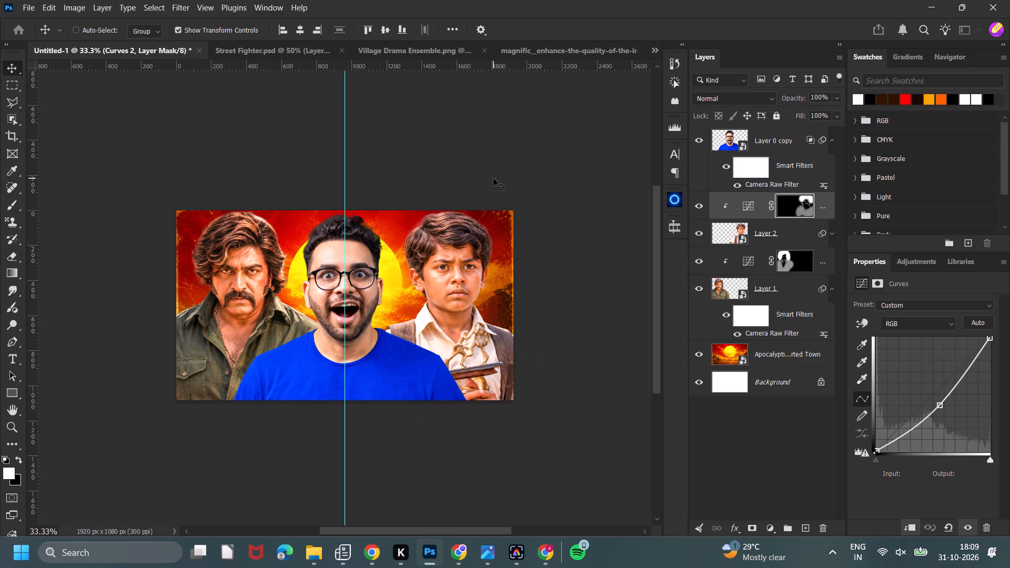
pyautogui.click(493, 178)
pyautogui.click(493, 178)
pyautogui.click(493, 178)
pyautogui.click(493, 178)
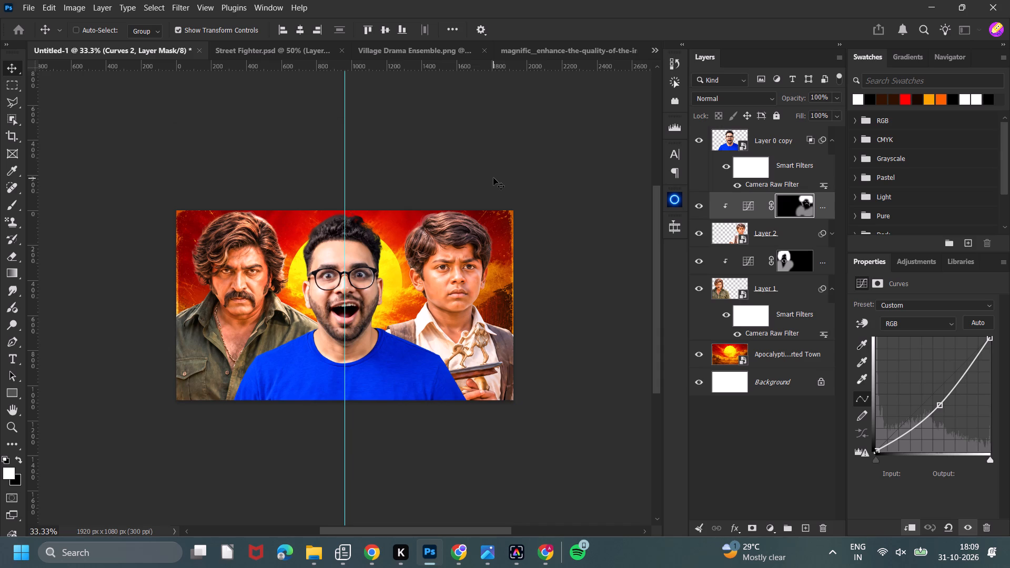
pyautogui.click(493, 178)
# Paint an orange glow behind the shocked man on a new layer above the sunset background, using a 1500 px brush at 45% opacity.
pyautogui.click(787, 352)
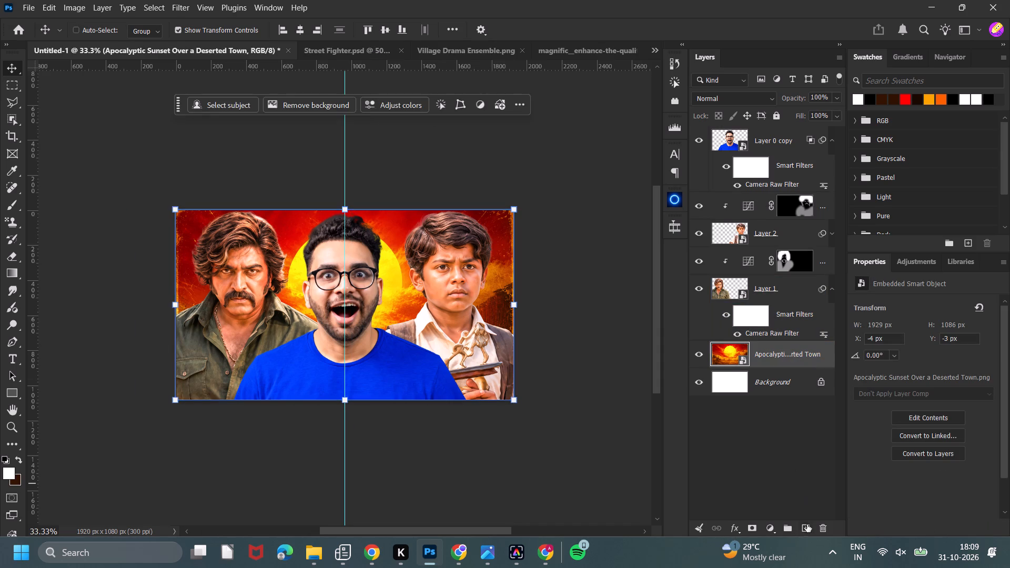
pyautogui.click(807, 525)
pyautogui.press('v')
pyautogui.press('b')
pyautogui.click(7, 475)
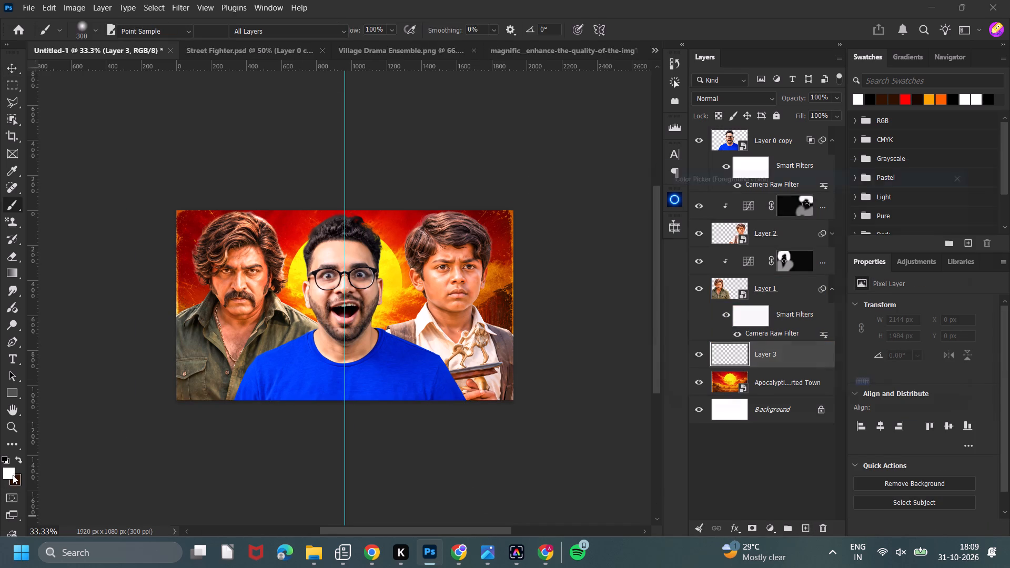
pyautogui.click(298, 277)
pyautogui.click(837, 349)
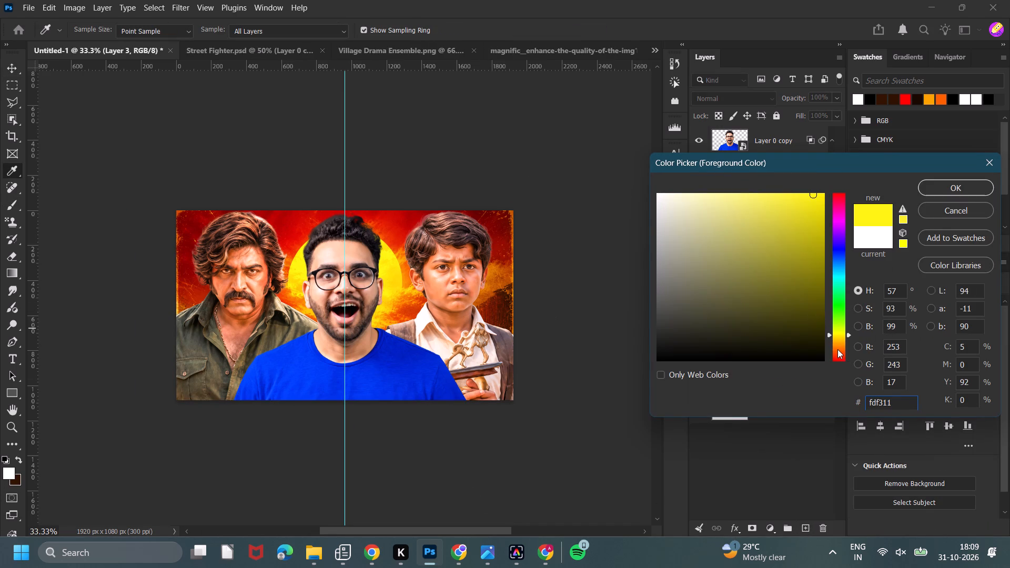
pyautogui.click(959, 190)
pyautogui.press(']')
pyautogui.press(']')
pyautogui.press(']')
pyautogui.press(']')
pyautogui.press(']')
pyautogui.press(']')
pyautogui.press(']')
pyautogui.press(']')
pyautogui.press(']')
pyautogui.press(']')
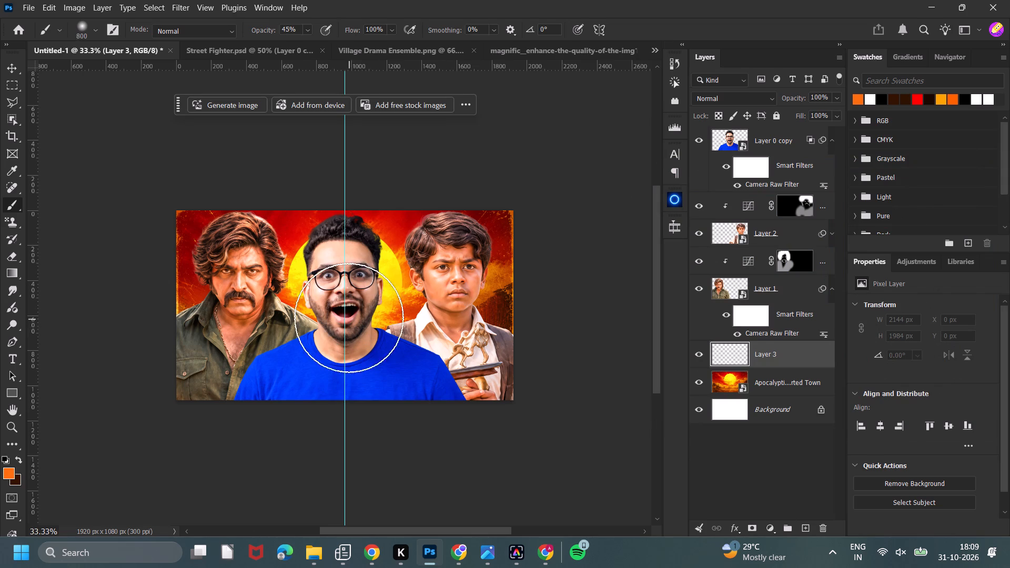
pyautogui.press(']')
pyautogui.press(']')
pyautogui.click(339, 298)
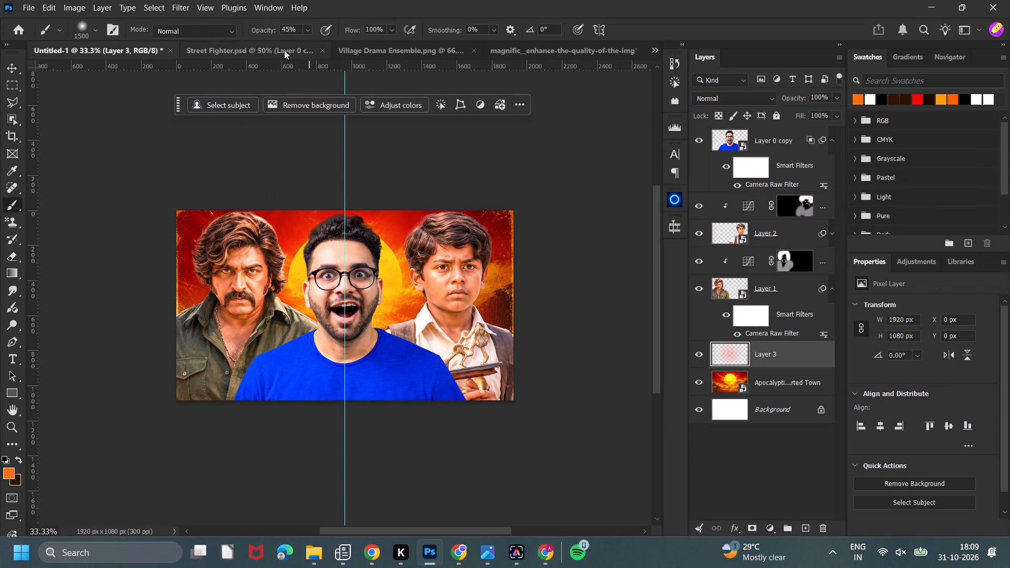
# Strengthen the orange glow behind the shocked man with a 1700 px brush at 100% opacity.
pyautogui.moveTo(258, 32); pyautogui.dragTo(332, 47)
pyautogui.press(']')
pyautogui.press(']')
pyautogui.click(336, 297)
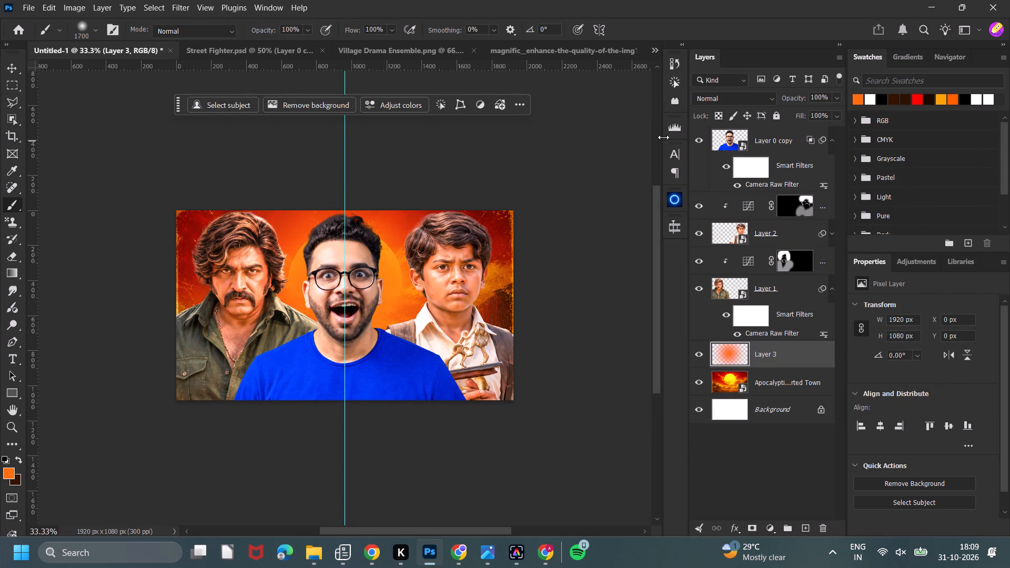
# Set the orange glow layer's blend mode to Color Dodge and compare the image with the layer hidden and shown.
pyautogui.click(703, 99)
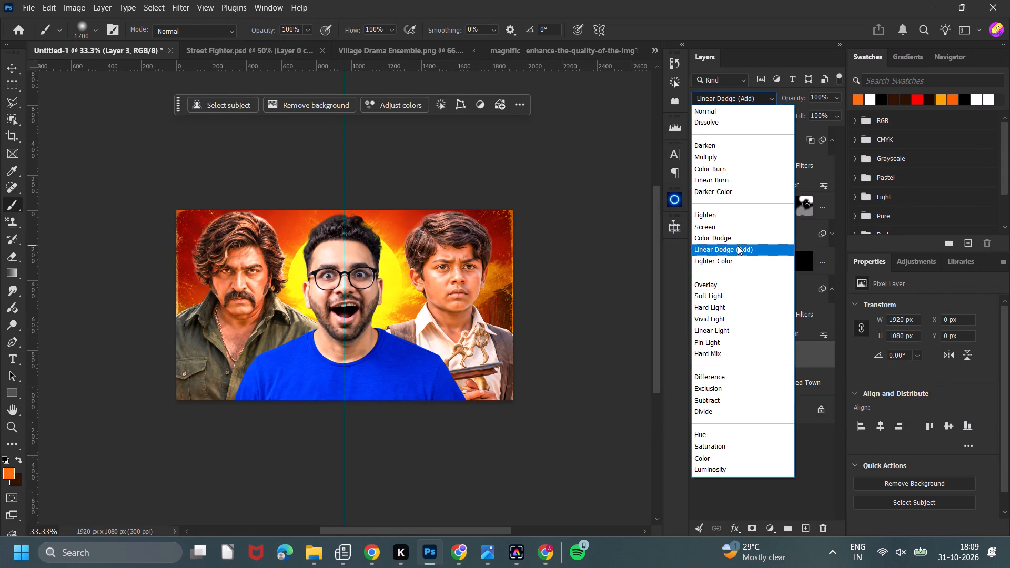
pyautogui.click(736, 235)
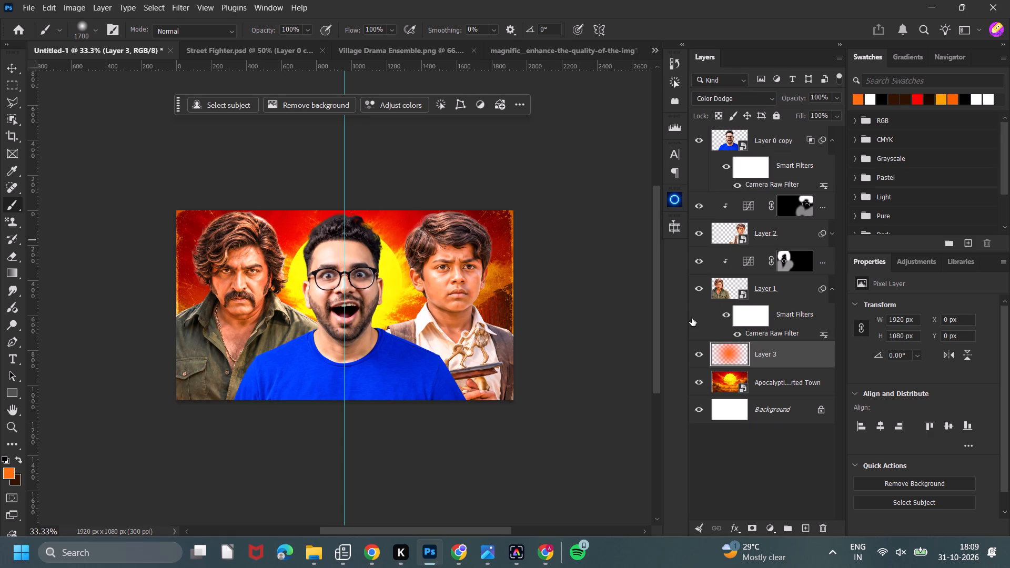
pyautogui.click(701, 352)
pyautogui.click(701, 352)
# Add a Grain adjustment layer above the orange glow layer with an amount of +30.
pyautogui.click(771, 530)
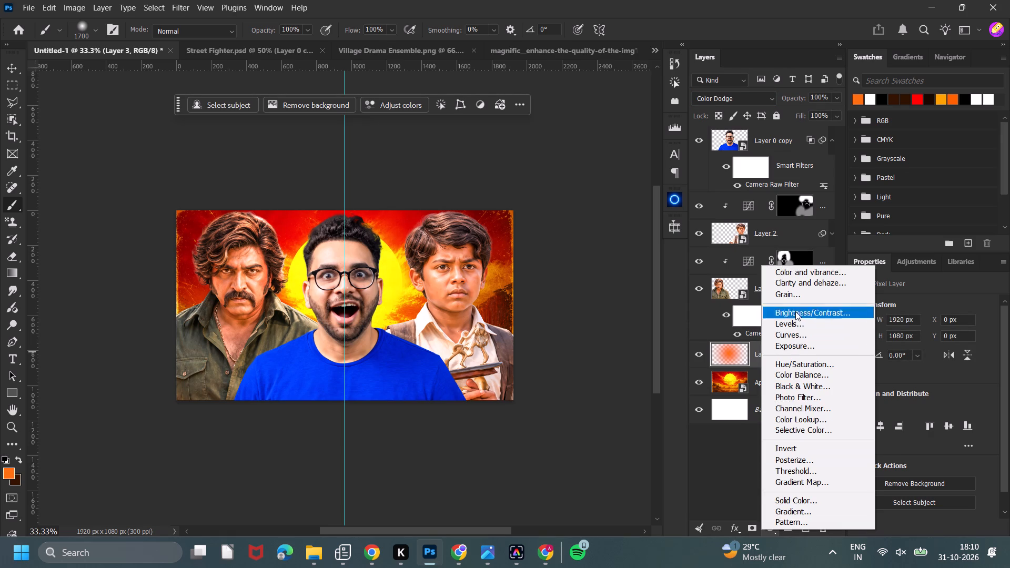
pyautogui.click(794, 293)
pyautogui.moveTo(859, 318); pyautogui.dragTo(925, 317)
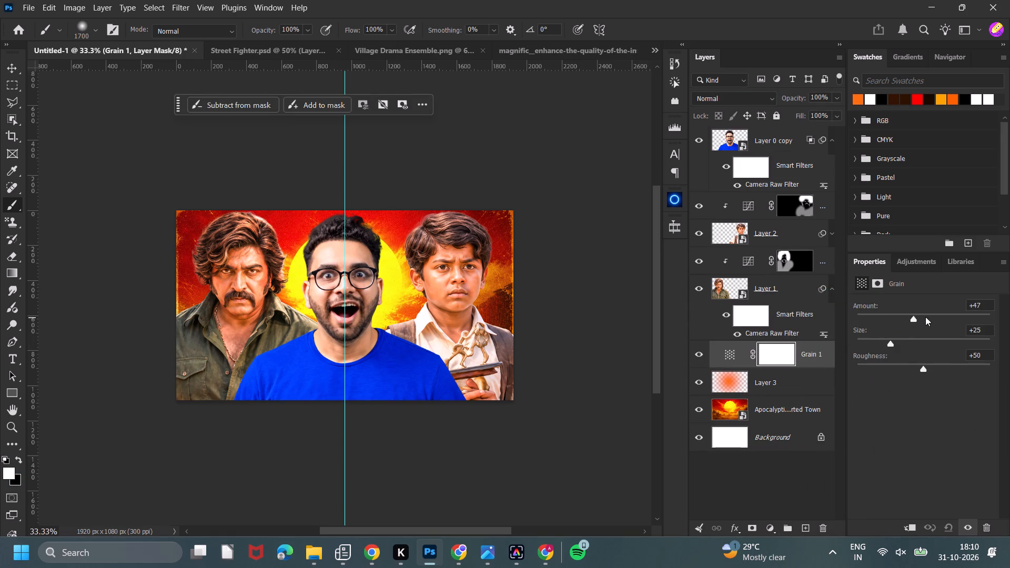
pyautogui.moveTo(925, 317); pyautogui.dragTo(889, 326)
pyautogui.moveTo(889, 326); pyautogui.dragTo(897, 324)
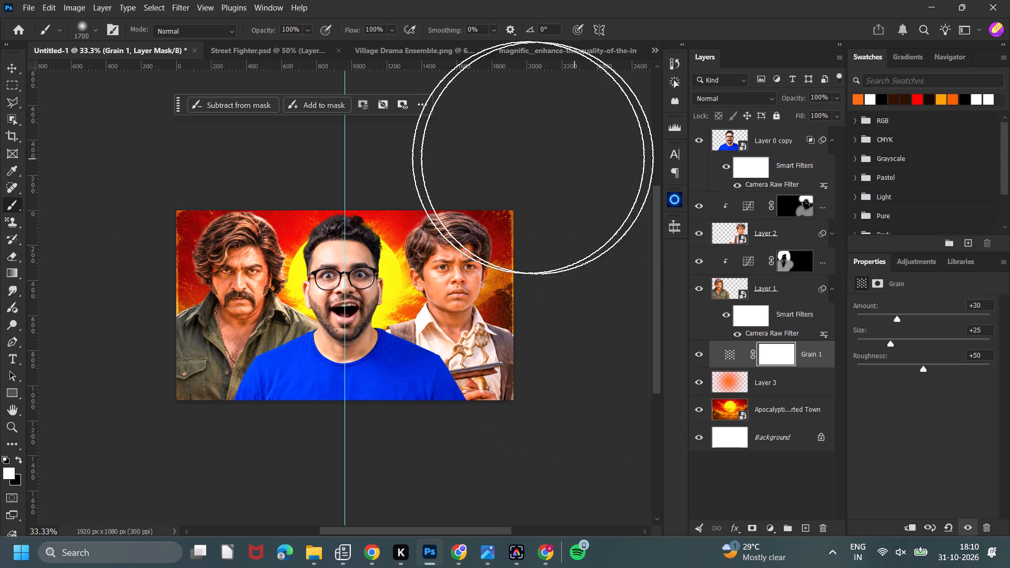
pyautogui.click(18, 67)
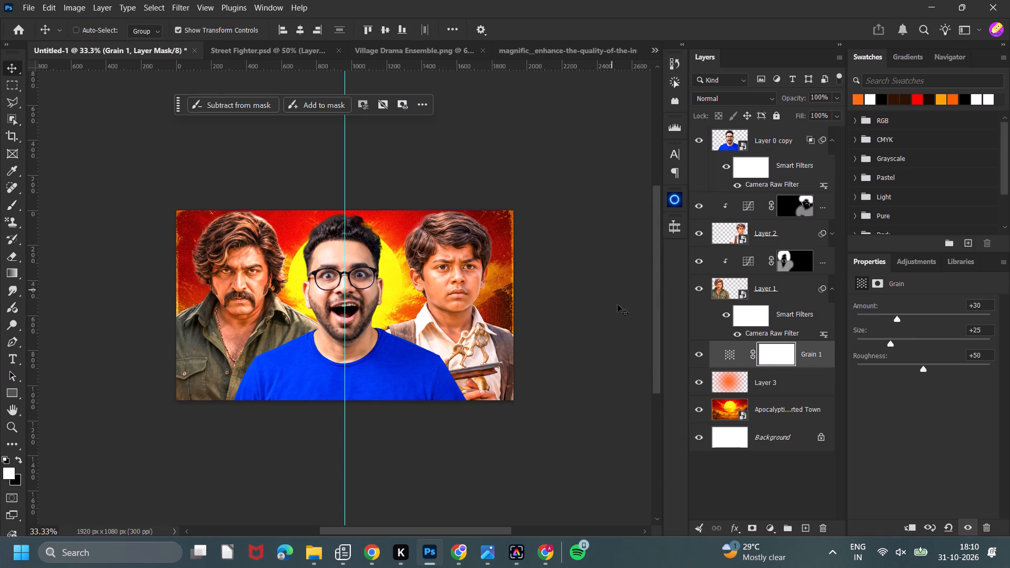
# Add an Inner Shadow to the shocked man's layer in Linear Dodge (Add) mode at 100% opacity, coloured orange ff6000.
pyautogui.scroll(-1, 94, 266)
pyautogui.scroll(1, 316, 269)
pyautogui.click(764, 156)
pyautogui.doubleClick(772, 150)
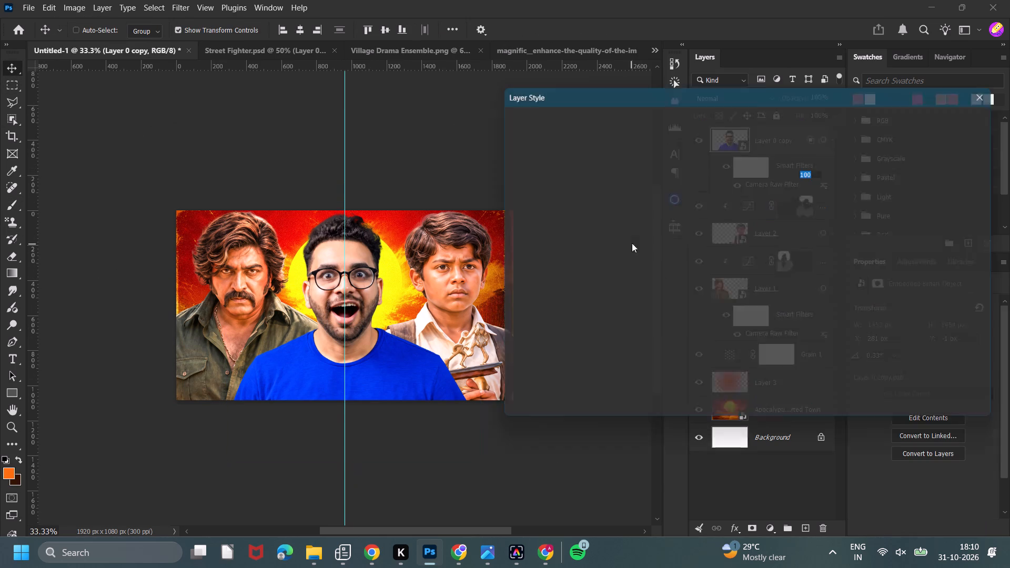
pyautogui.click(508, 405)
pyautogui.click(542, 244)
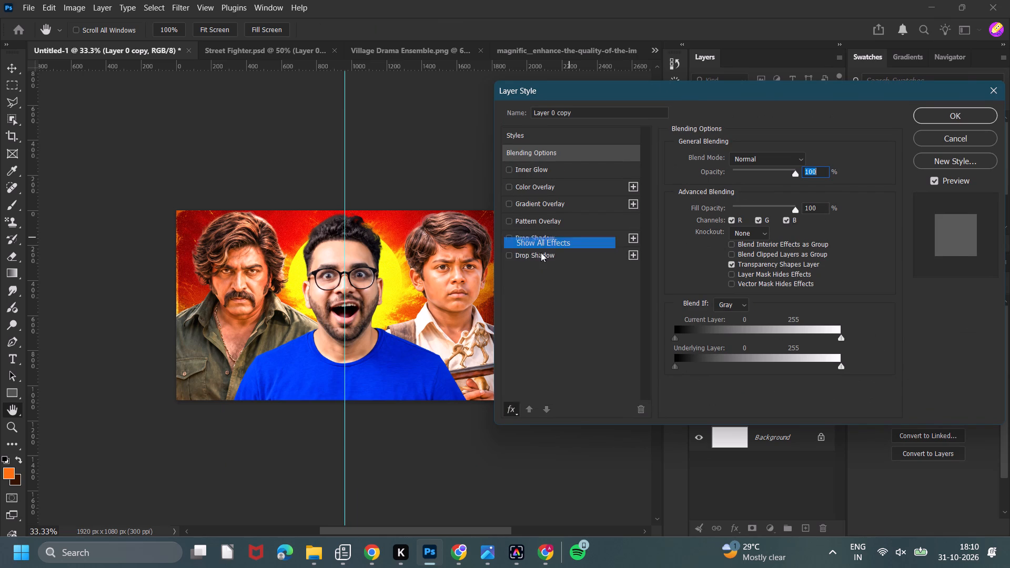
pyautogui.click(509, 238)
pyautogui.click(535, 238)
pyautogui.moveTo(742, 177); pyautogui.dragTo(745, 177)
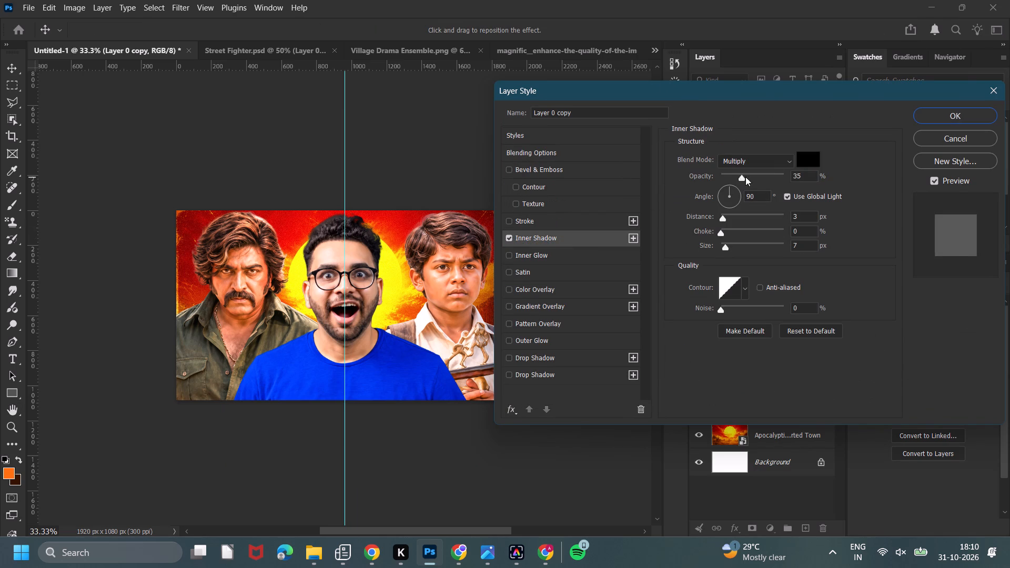
pyautogui.moveTo(745, 177); pyautogui.dragTo(877, 178)
pyautogui.click(746, 157)
pyautogui.click(767, 279)
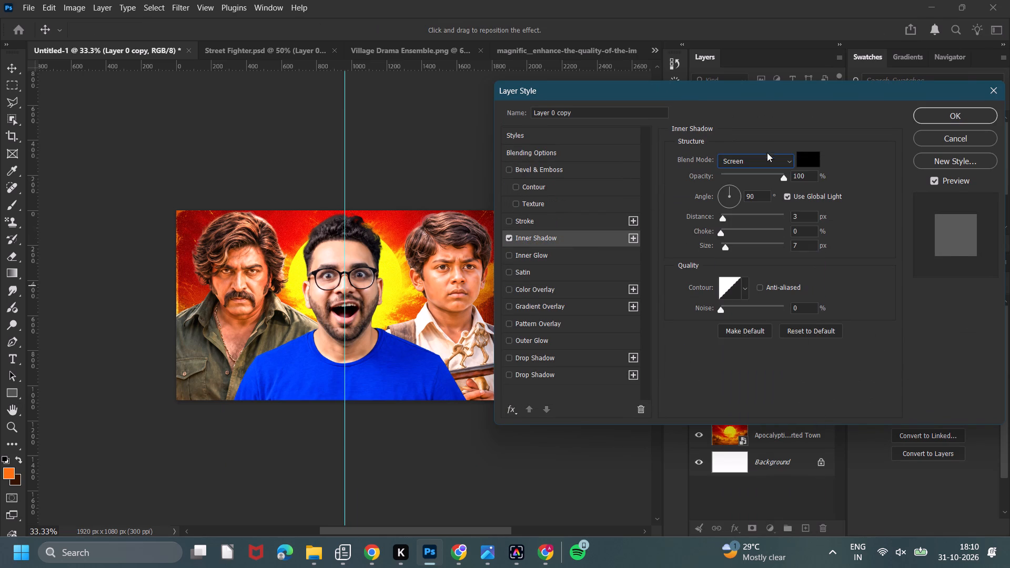
pyautogui.click(763, 161)
pyautogui.click(764, 302)
pyautogui.click(804, 164)
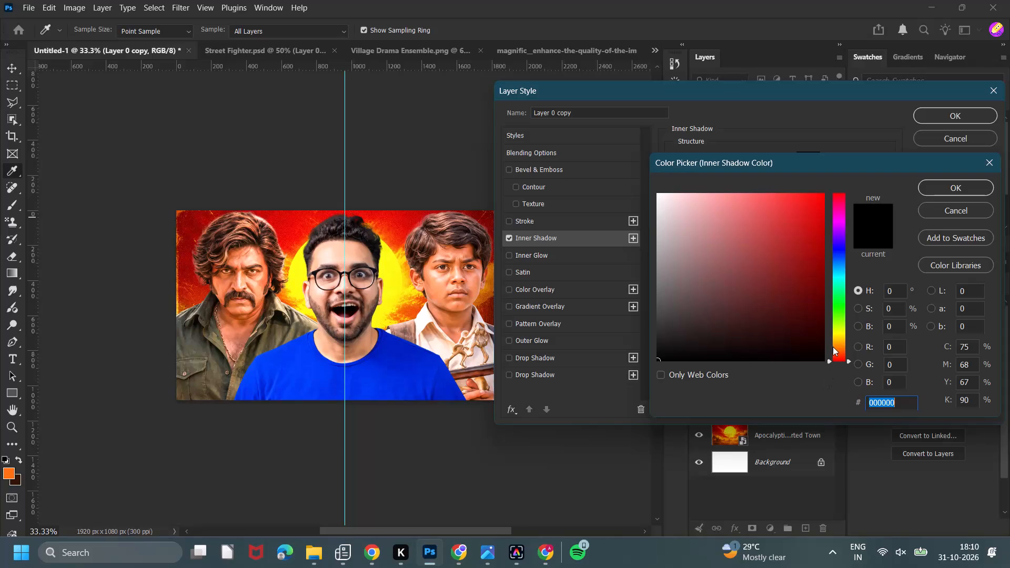
pyautogui.click(833, 347)
pyautogui.click(839, 350)
pyautogui.moveTo(780, 293); pyautogui.dragTo(884, 107)
pyautogui.click(951, 188)
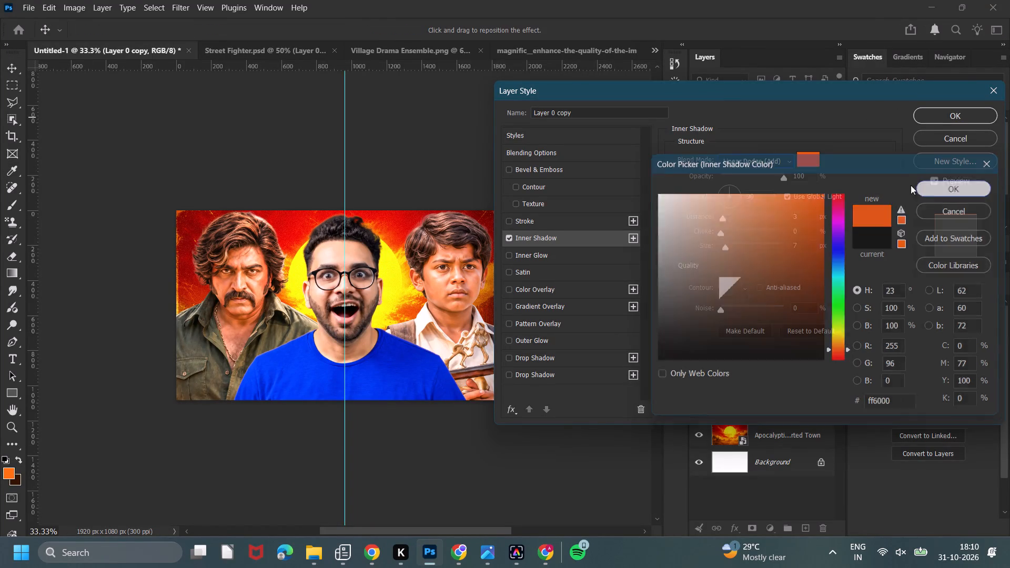
# Set the shocked man's Inner Shadow to a distance of 10 px and a size of 50 px.
pyautogui.moveTo(725, 216); pyautogui.dragTo(729, 226)
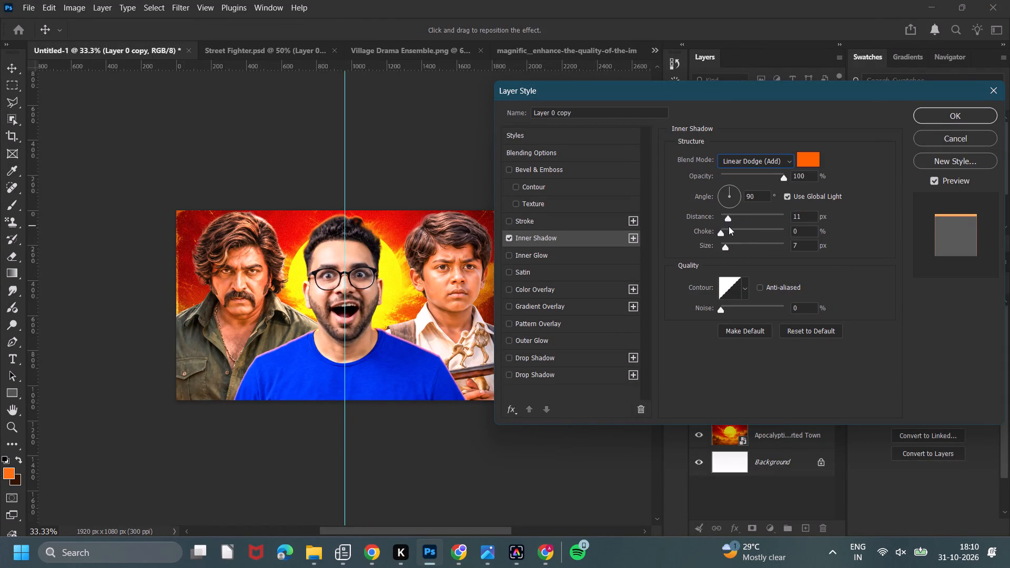
pyautogui.moveTo(729, 226); pyautogui.dragTo(728, 227)
pyautogui.moveTo(728, 245); pyautogui.dragTo(701, 254)
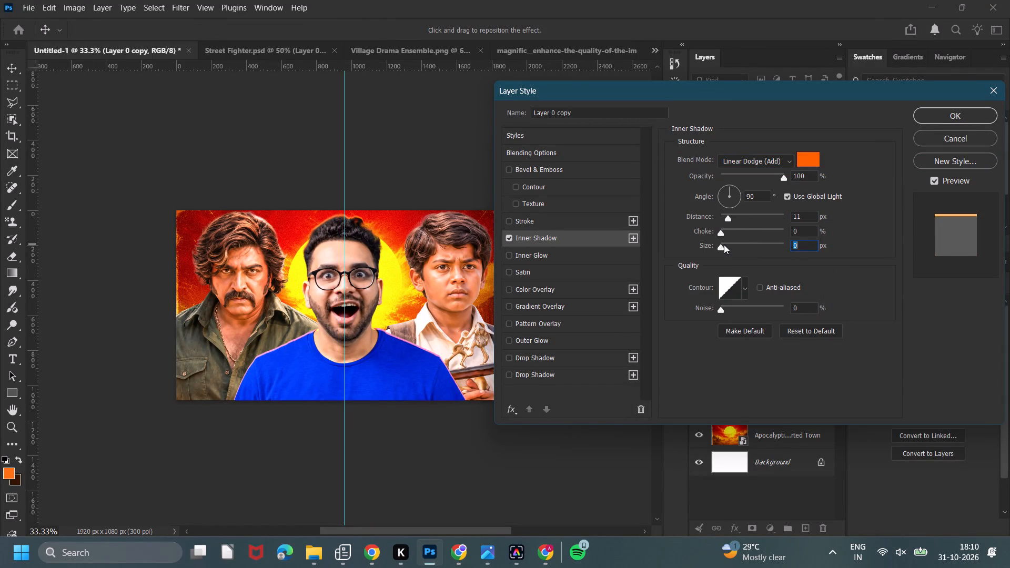
pyautogui.moveTo(723, 245); pyautogui.dragTo(742, 247)
pyautogui.moveTo(803, 213); pyautogui.dragTo(756, 225)
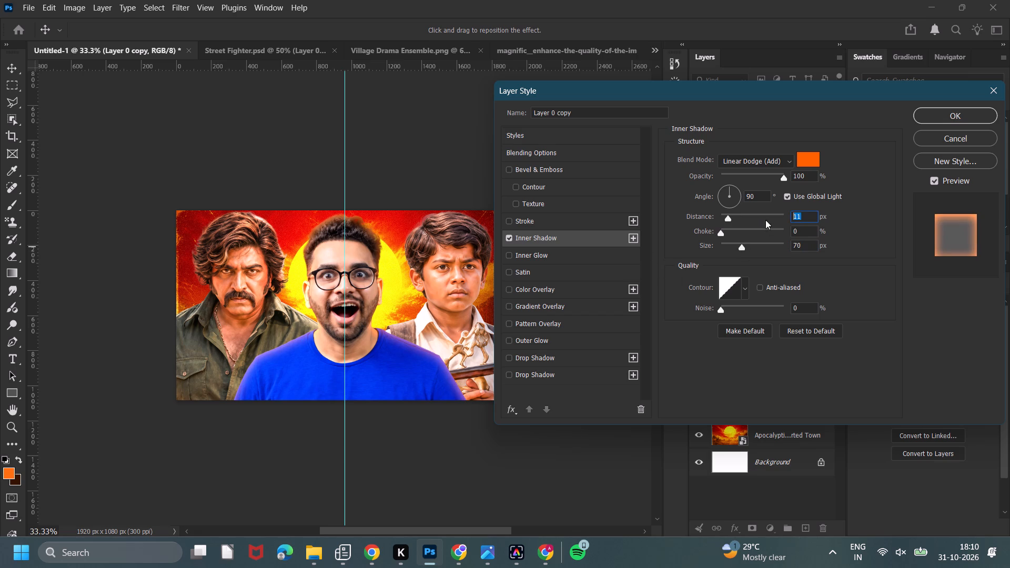
pyautogui.press('1')
pyautogui.press('0')
pyautogui.moveTo(806, 249); pyautogui.dragTo(763, 259)
pyautogui.press('5')
pyautogui.press('0')
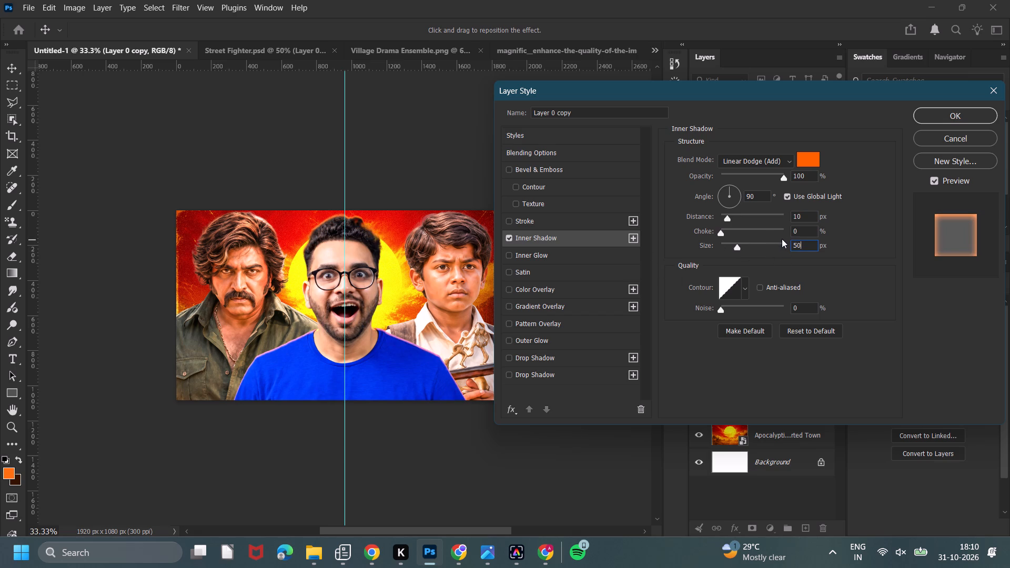
# Add a second orange Inner Shadow to the shocked man's layer in Color Dodge mode with a size of 0 px.
pyautogui.click(632, 237)
pyautogui.click(598, 257)
pyautogui.click(739, 160)
pyautogui.click(725, 288)
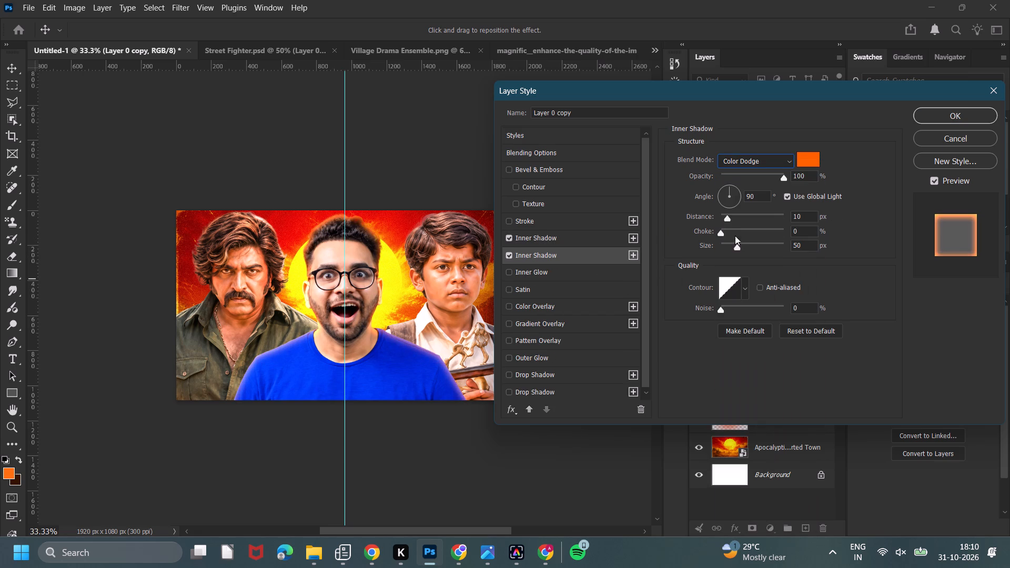
pyautogui.moveTo(735, 248); pyautogui.dragTo(437, 285)
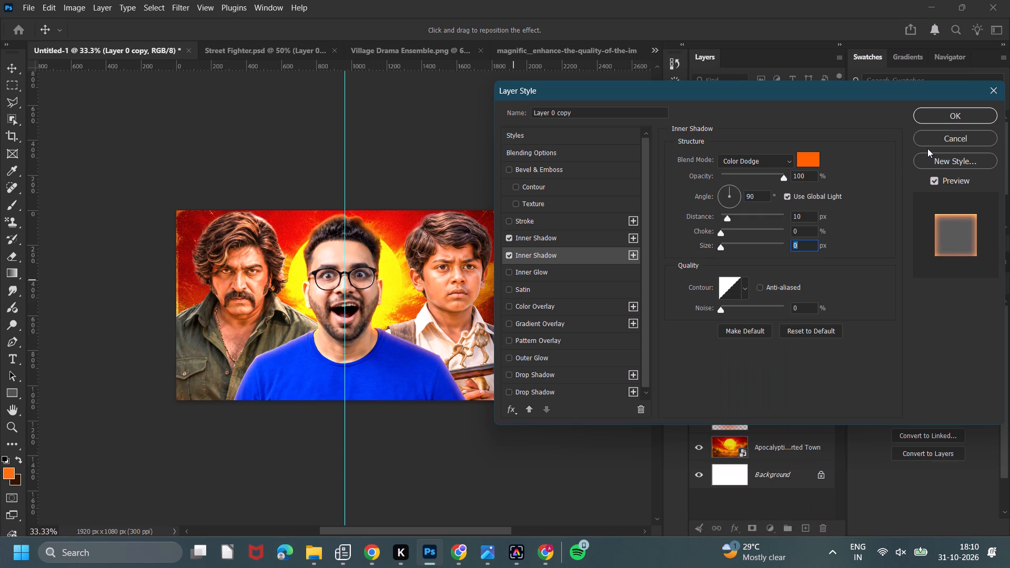
pyautogui.click(934, 122)
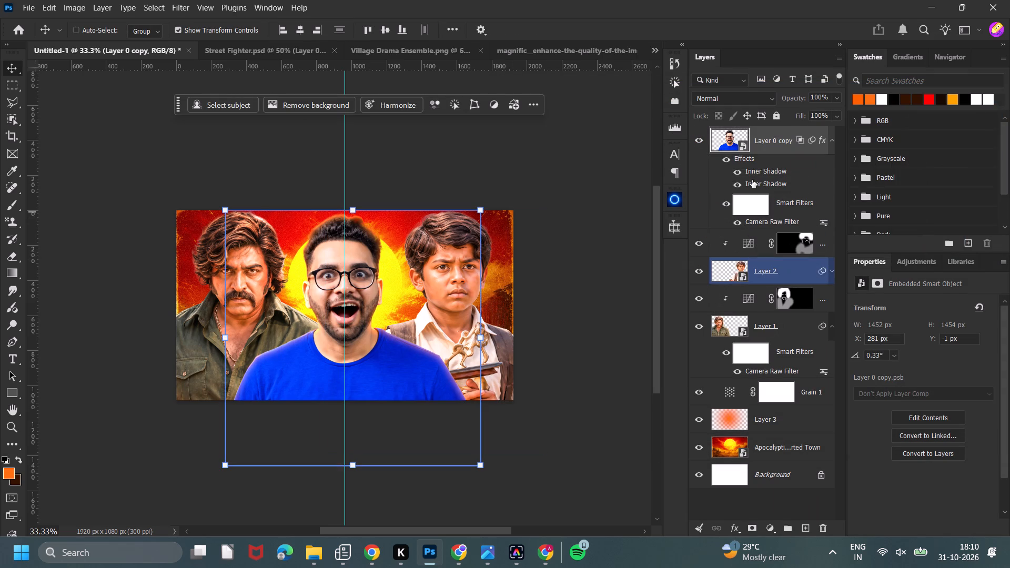
# Split the shocked man's inner shadows into separate clipped layers and give each a black layer mask.
pyautogui.rightClick(746, 161)
pyautogui.click(772, 373)
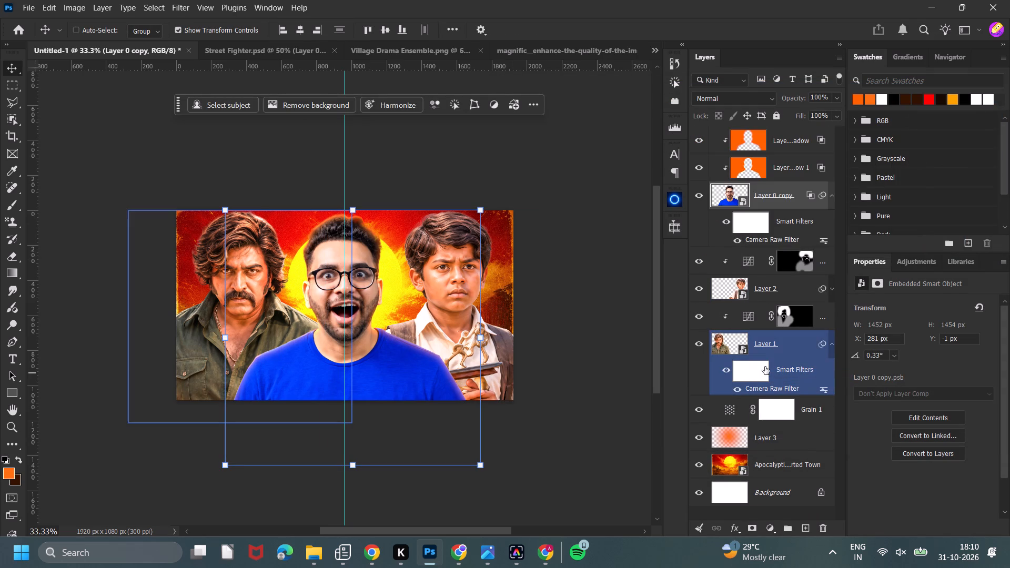
pyautogui.click(788, 141)
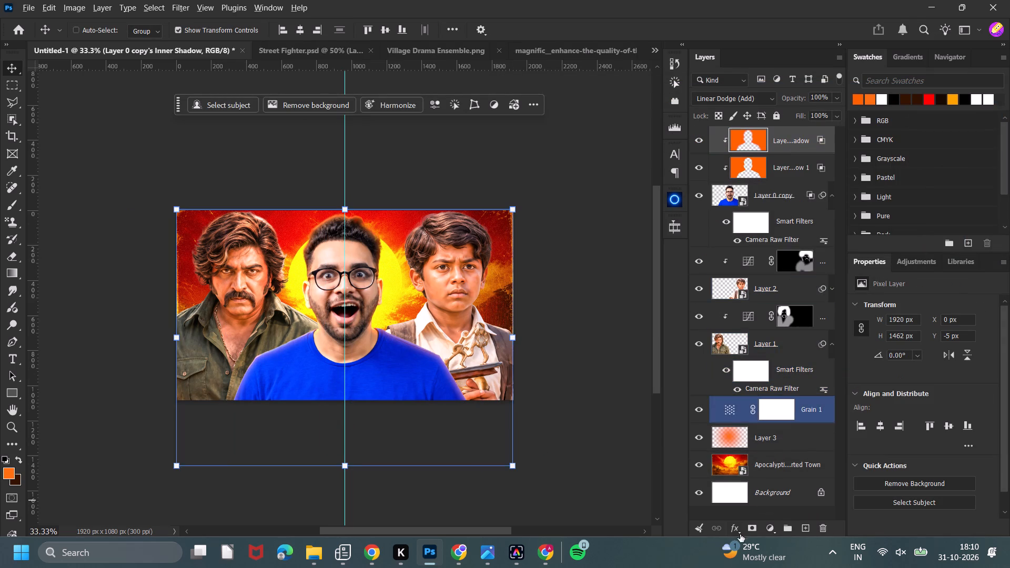
pyautogui.keyDown('alt'); pyautogui.click(749, 532); pyautogui.keyUp('alt')
pyautogui.click(788, 175)
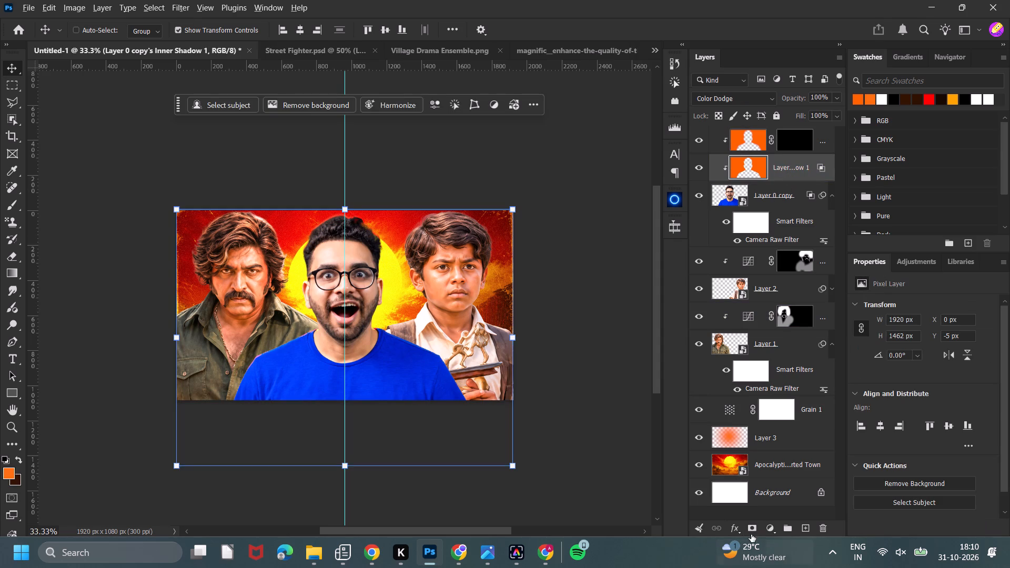
pyautogui.keyDown('alt'); pyautogui.click(752, 531); pyautogui.keyUp('alt')
# Paint white on the Color Dodge shadow's mask around the shocked man's hair and the sides of his head with a large soft brush.
pyautogui.press('b')
pyautogui.press('x')
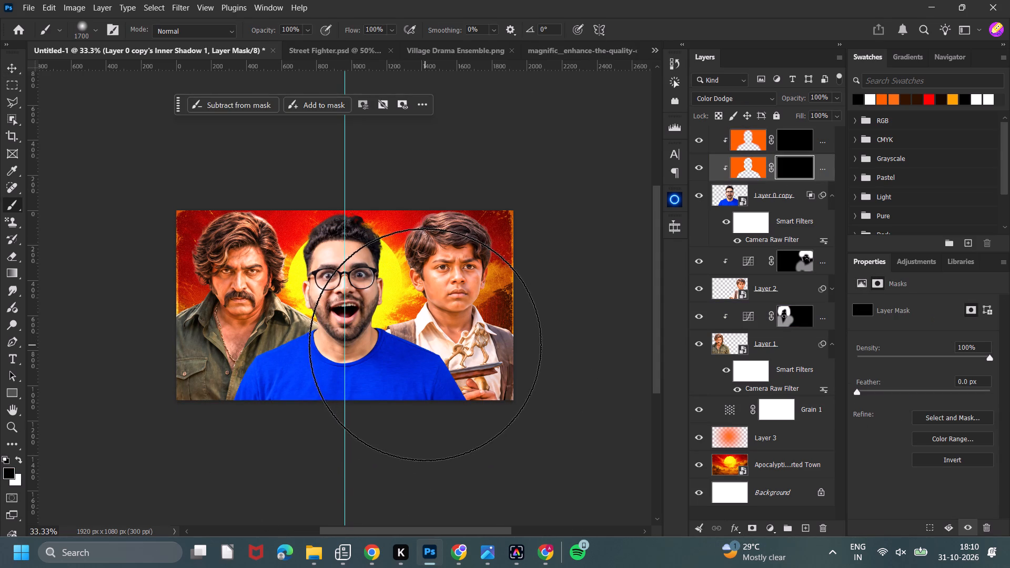
pyautogui.press('x')
pyautogui.press('[')
pyautogui.press('[')
pyautogui.press('[')
pyautogui.press('[')
pyautogui.press('[')
pyautogui.press('[')
pyautogui.press('[')
pyautogui.moveTo(431, 227); pyautogui.dragTo(435, 245)
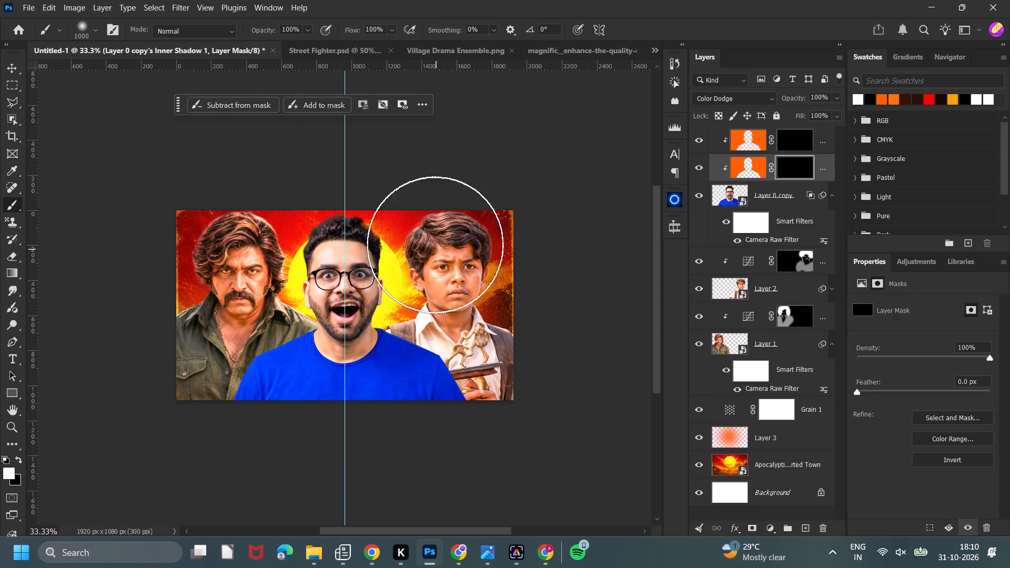
pyautogui.moveTo(435, 245); pyautogui.dragTo(435, 242)
pyautogui.click(336, 230)
pyautogui.press('[')
pyautogui.press('[')
pyautogui.press('[')
pyautogui.click(305, 277)
pyautogui.press('[')
pyautogui.click(301, 276)
pyautogui.press('[')
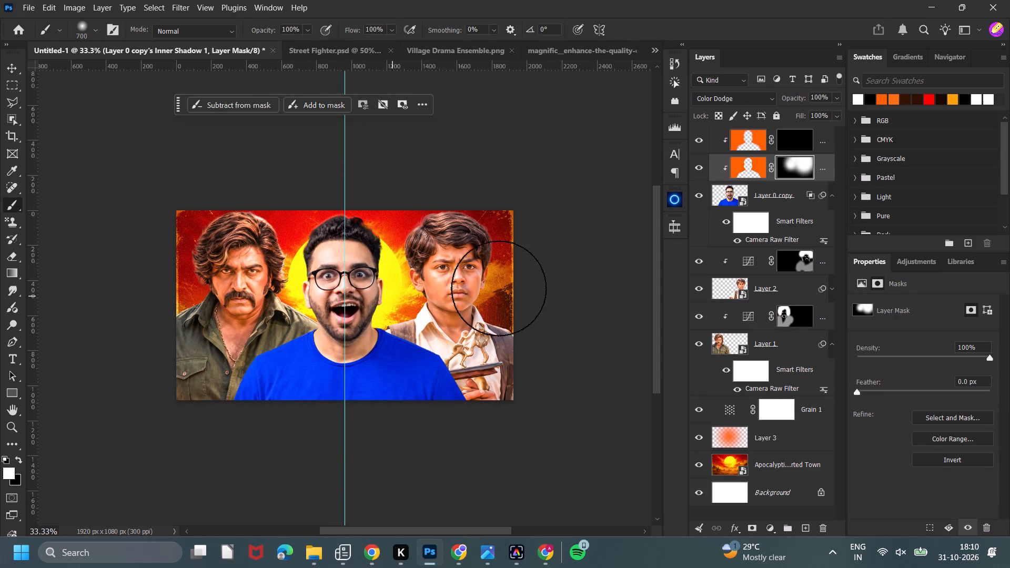
# Paint white on the Linear Dodge shadow's mask along the shocked man's neck and both shoulders, and compare with the layer hidden and shown.
pyautogui.click(803, 139)
pyautogui.press('[')
pyautogui.click(378, 312)
pyautogui.click(387, 326)
pyautogui.moveTo(397, 329); pyautogui.dragTo(410, 332)
pyautogui.click(410, 333)
pyautogui.click(302, 336)
pyautogui.moveTo(296, 340); pyautogui.dragTo(280, 344)
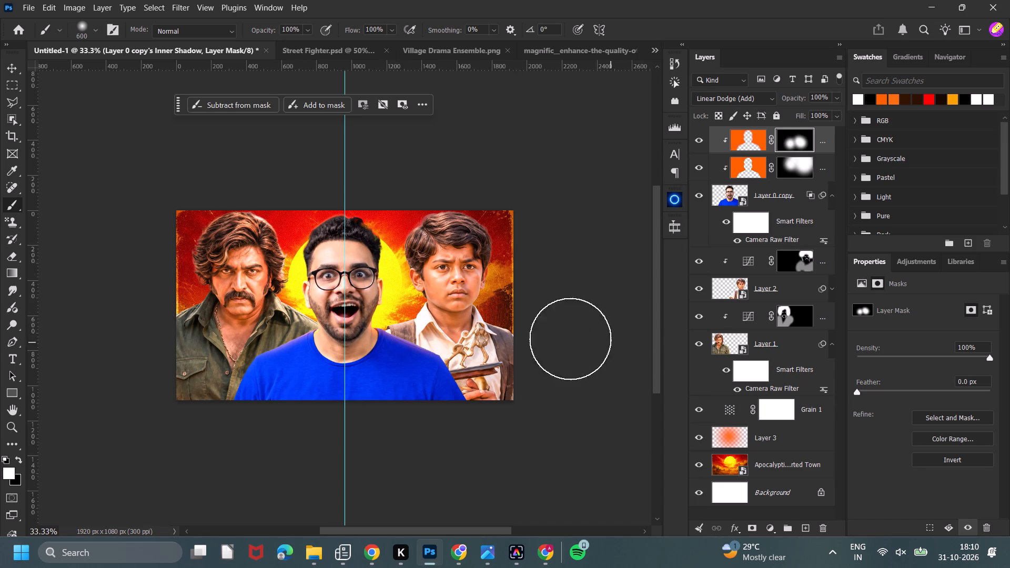
pyautogui.doubleClick(697, 147)
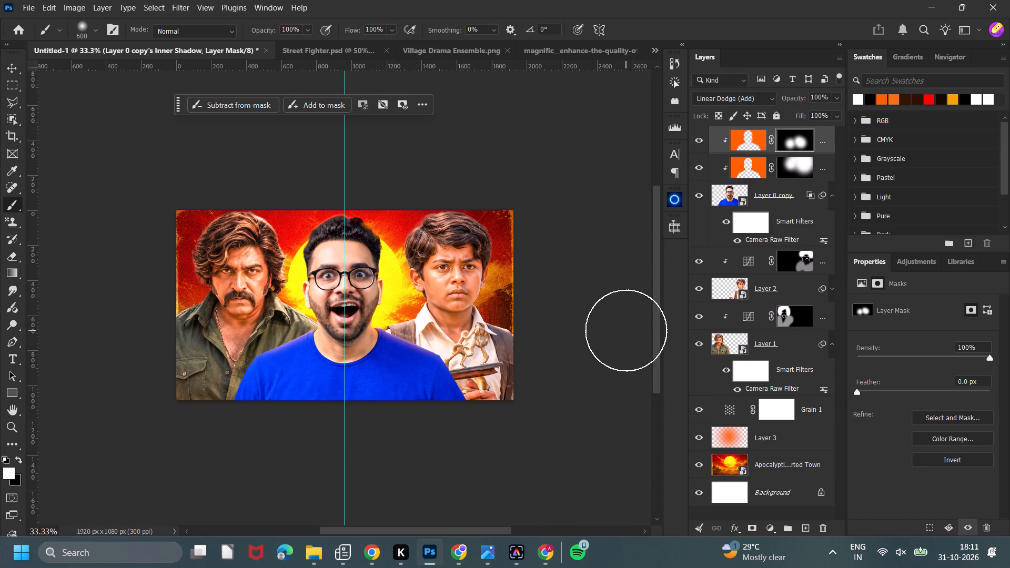
# Paint black with a small brush on the Linear Dodge shadow's mask over both of the shocked man's cheeks.
pyautogui.press('x')
pyautogui.press('[')
pyautogui.press('[')
pyautogui.press('[')
pyautogui.press('[')
pyautogui.press('[')
pyautogui.press('[')
pyautogui.press('[')
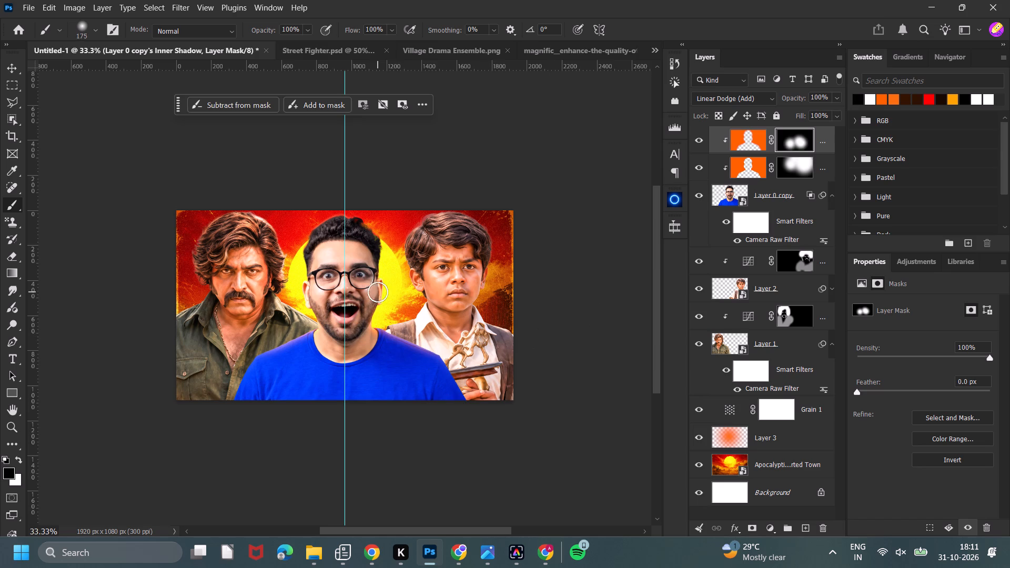
pyautogui.click(378, 292)
pyautogui.moveTo(378, 286); pyautogui.dragTo(376, 291)
pyautogui.moveTo(311, 292); pyautogui.dragTo(308, 297)
# Paint black with a 125 px brush on the Color Dodge shadow's mask over both of the shocked man's cheeks.
pyautogui.click(790, 169)
pyautogui.press('[')
pyautogui.moveTo(377, 282); pyautogui.dragTo(380, 293)
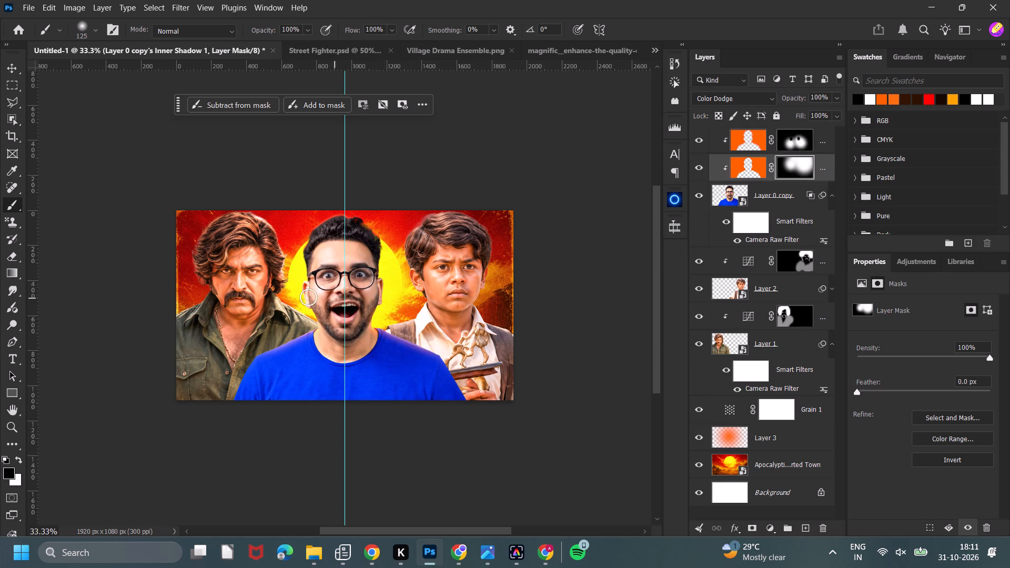
pyautogui.moveTo(309, 282); pyautogui.dragTo(304, 313)
pyautogui.click(14, 63)
pyautogui.click(481, 164)
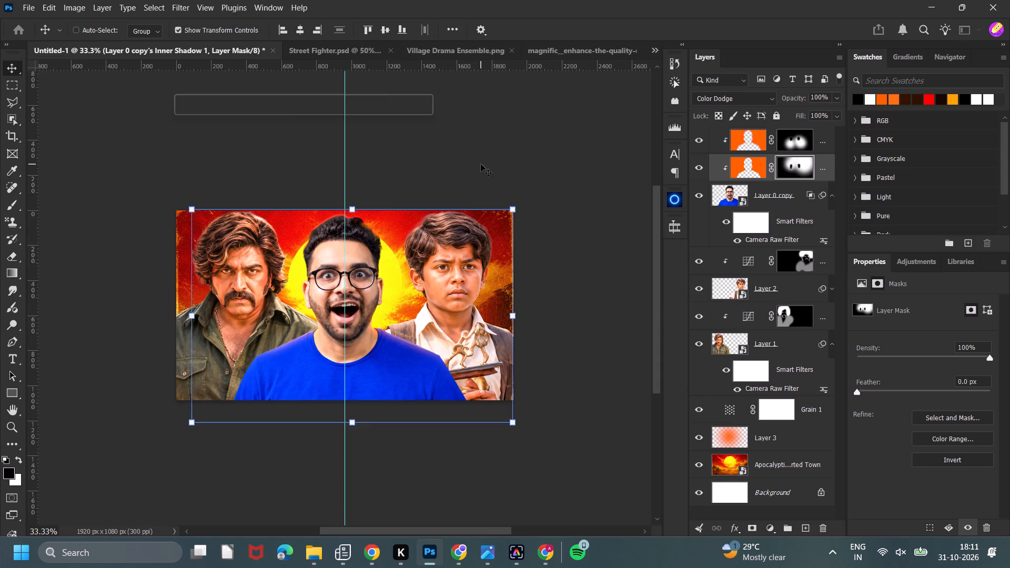
# Enable both Inner Shadows on the boy's layer and set the Linear Dodge one to a 143° angle without global light.
pyautogui.click(759, 289)
pyautogui.doubleClick(793, 297)
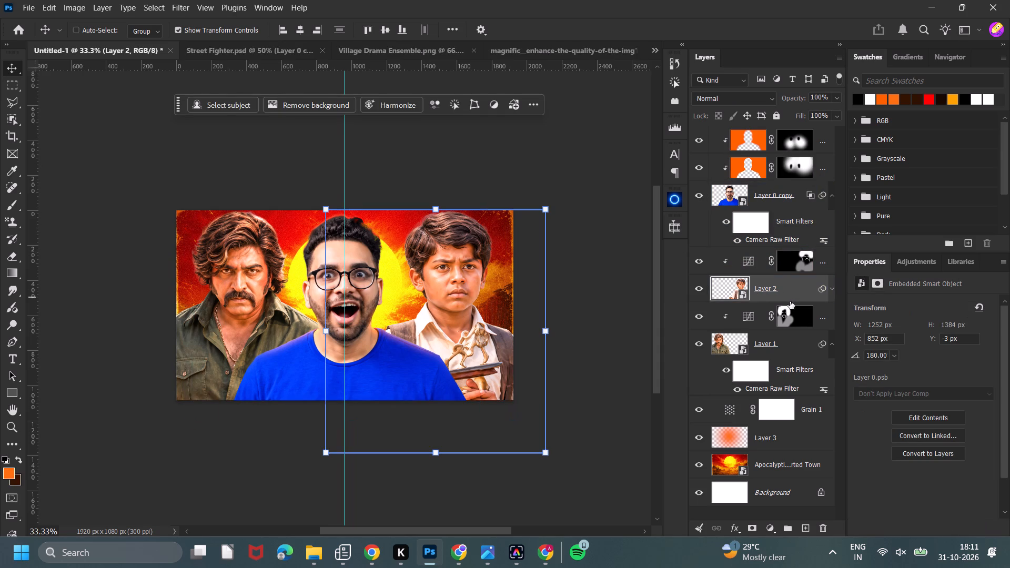
pyautogui.click(506, 237)
pyautogui.click(512, 251)
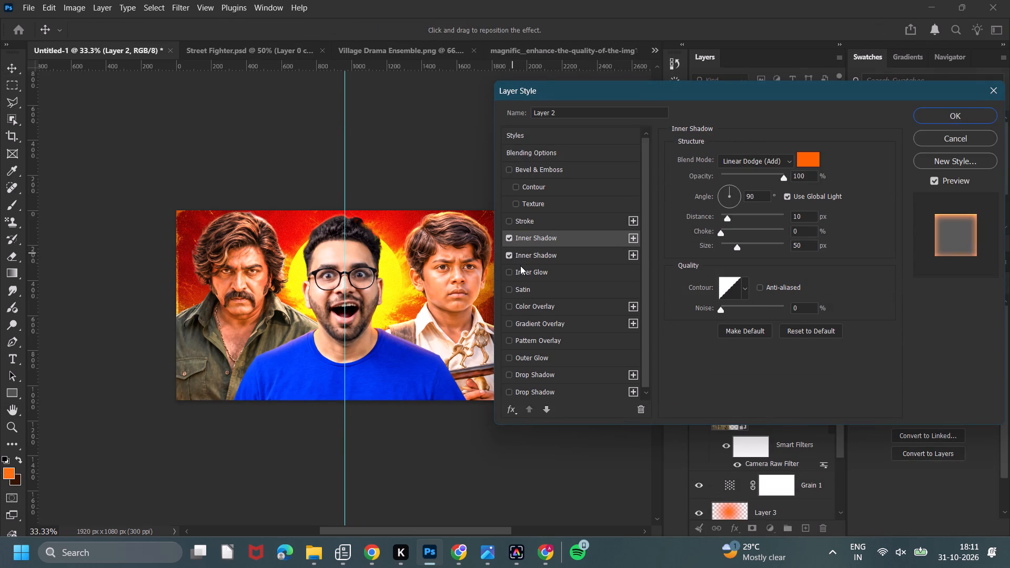
pyautogui.click(726, 194)
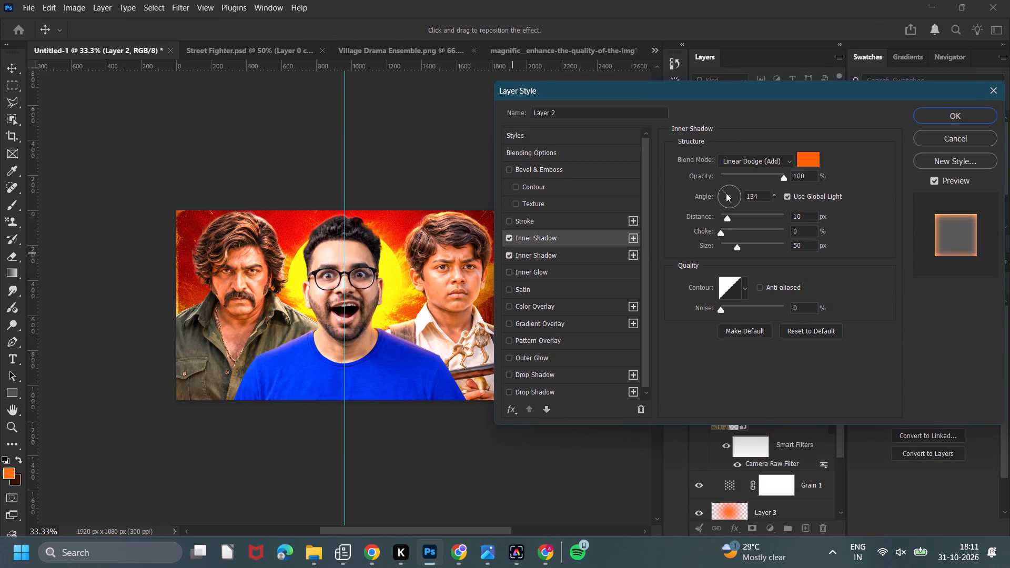
pyautogui.click(790, 198)
pyautogui.click(726, 192)
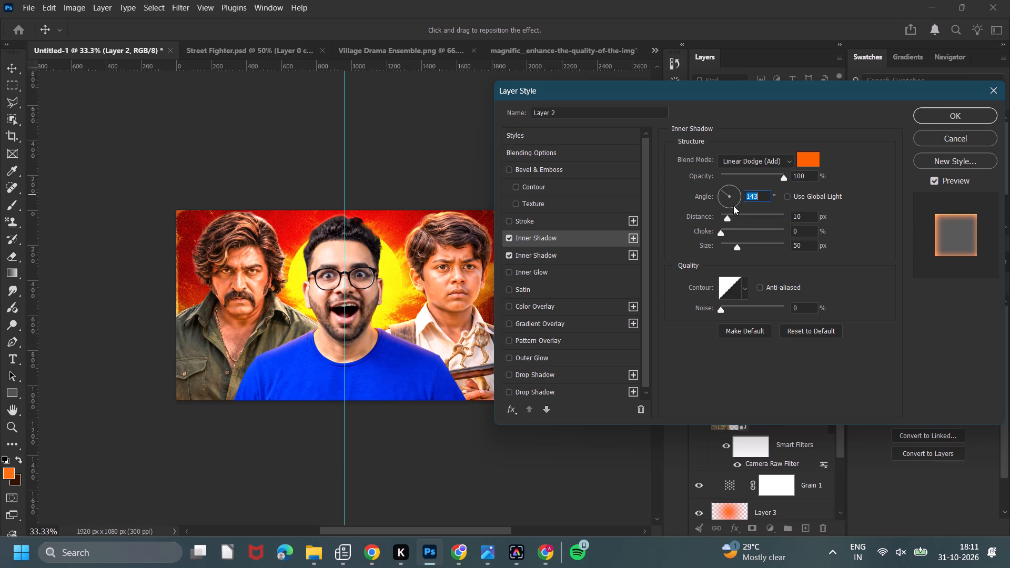
# Set the boy's Color Dodge Inner Shadow to a 142° angle without global light and apply the layer style.
pyautogui.click(599, 250)
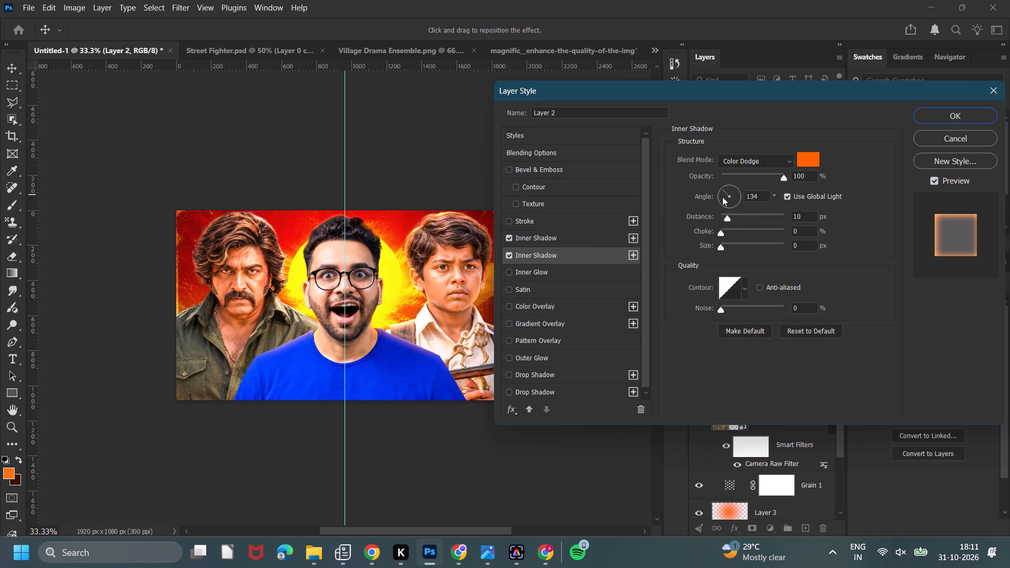
pyautogui.click(587, 239)
pyautogui.click(590, 262)
pyautogui.click(790, 196)
pyautogui.click(728, 192)
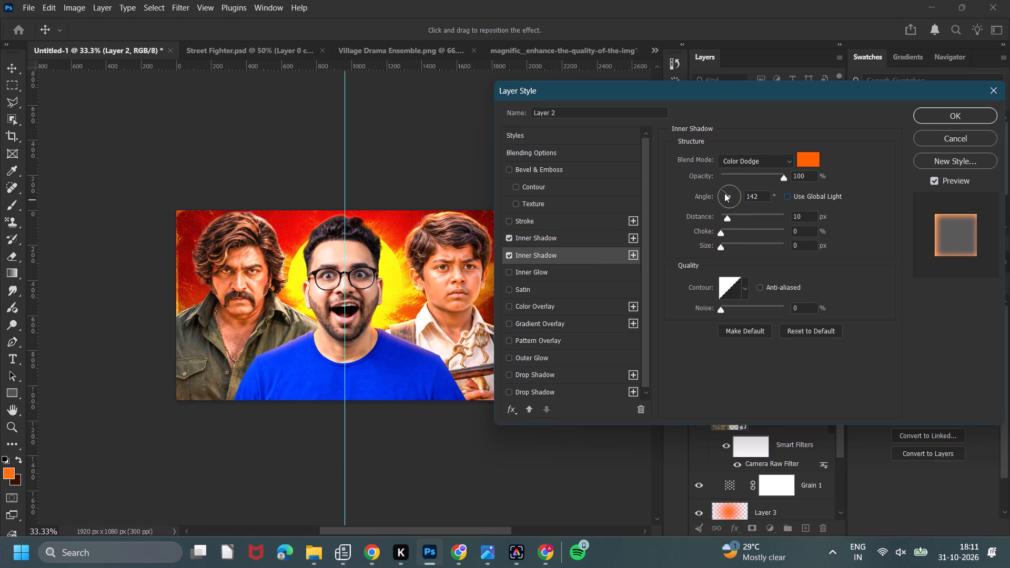
pyautogui.click(932, 114)
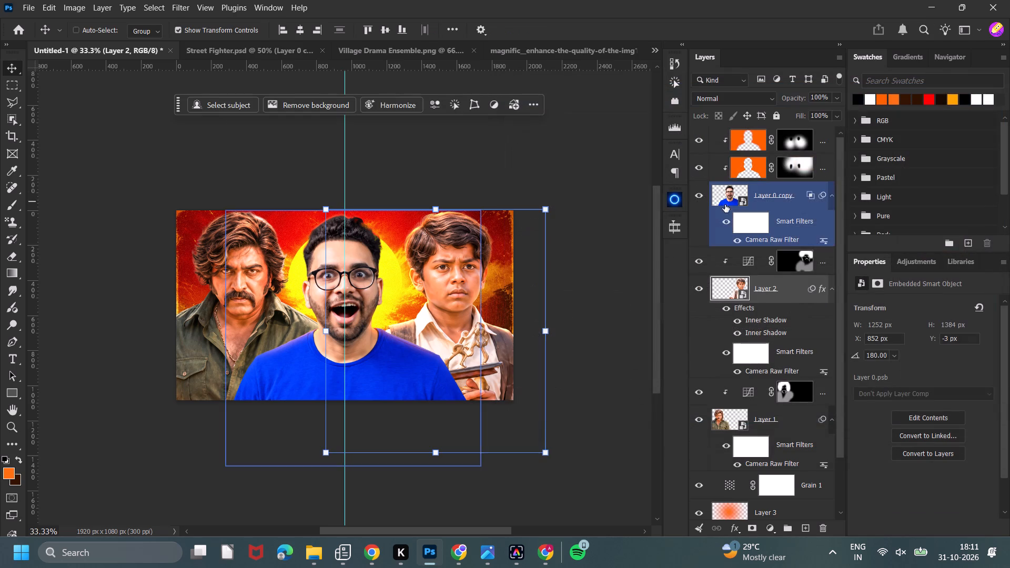
# Split the boy's inner shadows into separate clipped layers and give each a black layer mask.
pyautogui.rightClick(742, 308)
pyautogui.click(780, 279)
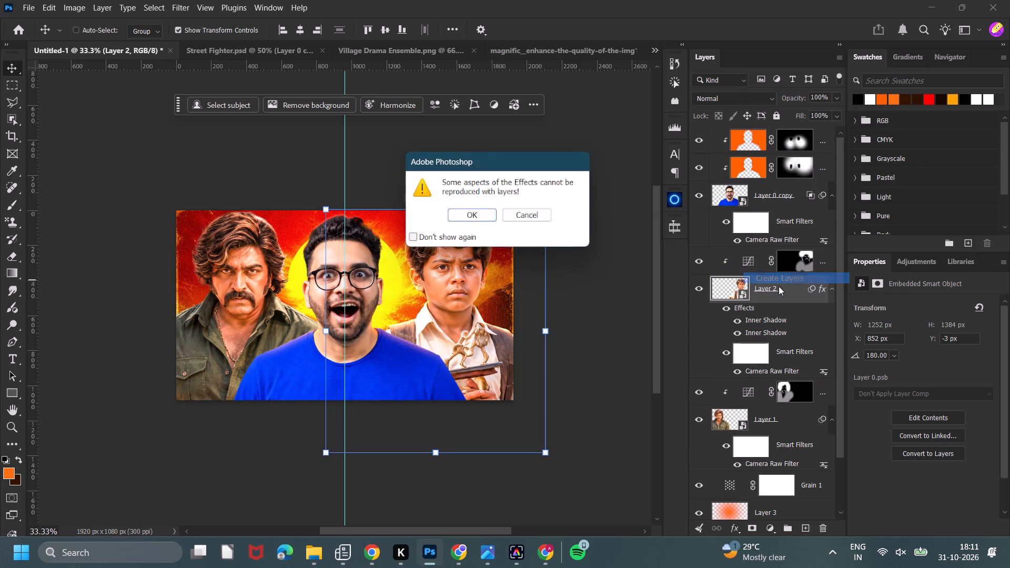
pyautogui.click(476, 217)
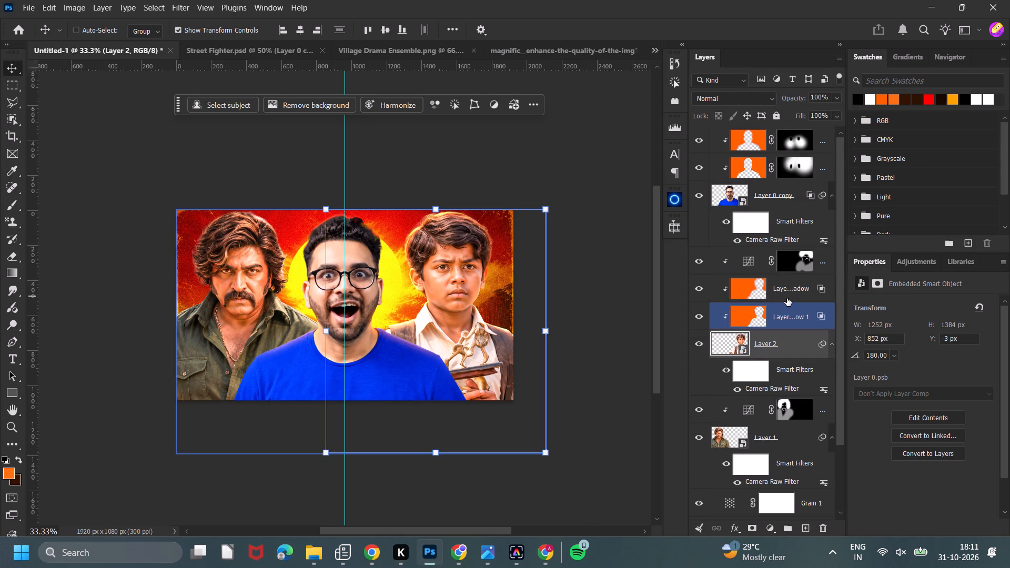
pyautogui.click(781, 293)
pyautogui.keyDown('alt'); pyautogui.click(756, 525); pyautogui.keyUp('alt')
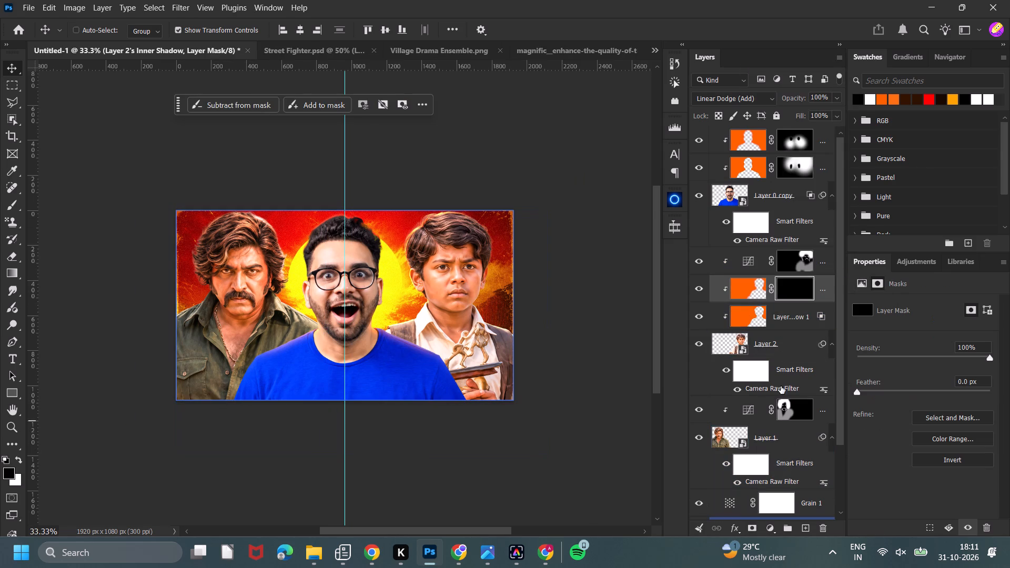
pyautogui.click(786, 319)
pyautogui.keyDown('alt'); pyautogui.click(751, 532); pyautogui.keyUp('alt')
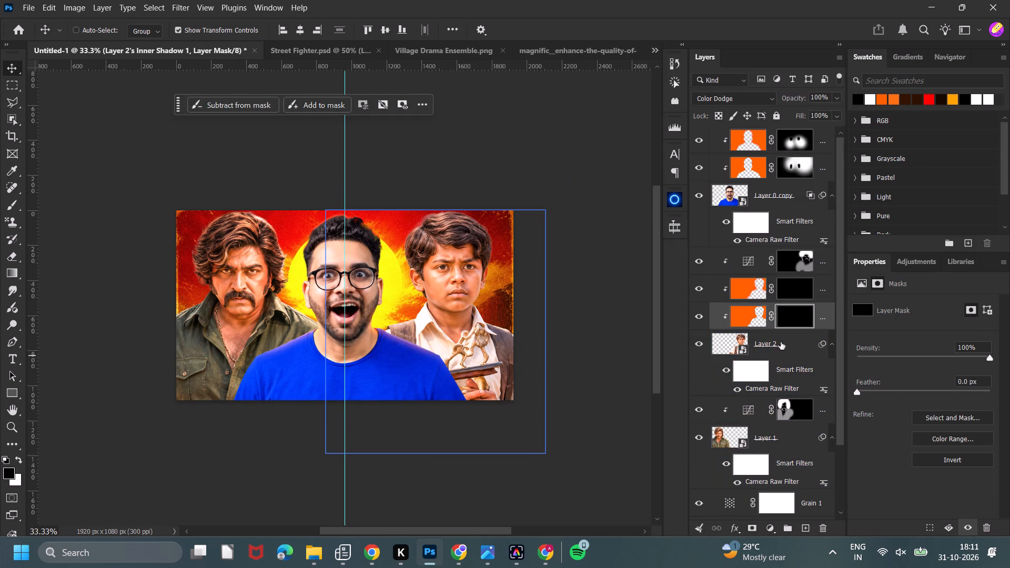
# Paint white with a 250 px brush on the boy's Color Dodge shadow mask along his hair, face and shoulder facing the sun.
pyautogui.press('b')
pyautogui.press('x')
pyautogui.press(']')
pyautogui.press(']')
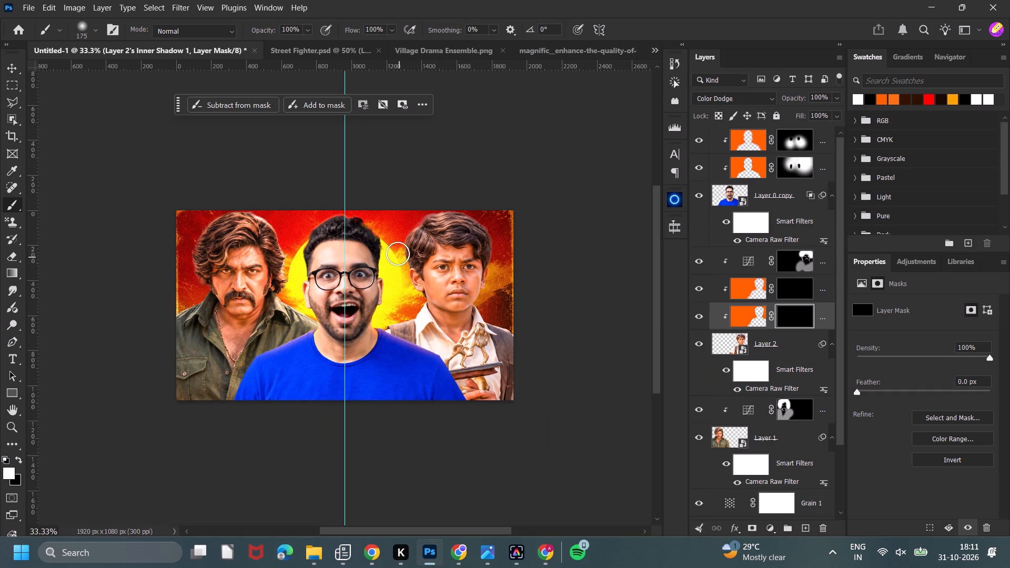
pyautogui.press(']')
pyautogui.press(']')
pyautogui.moveTo(409, 227); pyautogui.dragTo(381, 352)
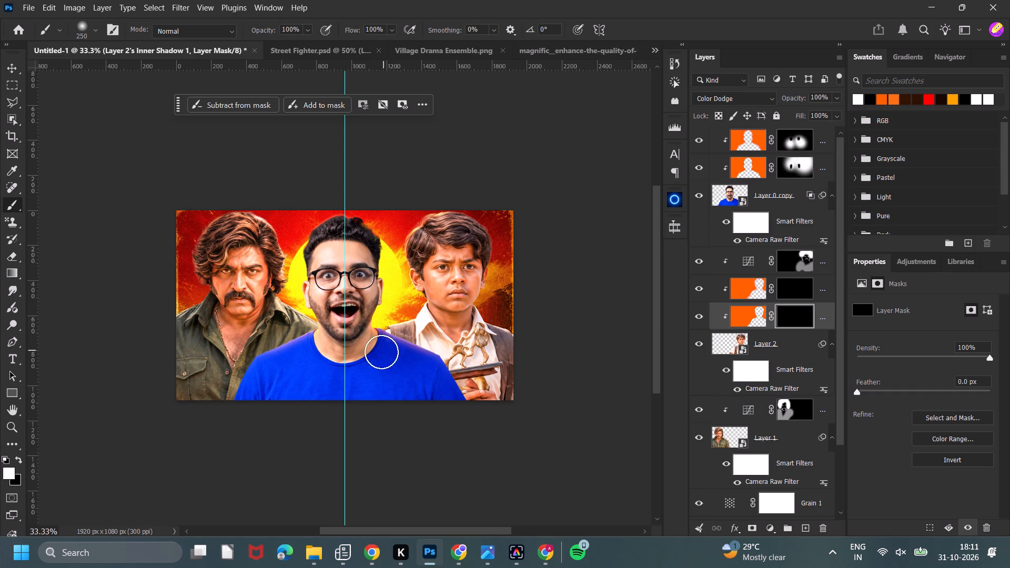
pyautogui.moveTo(381, 352); pyautogui.dragTo(378, 340)
# Paint white on the boy's Linear Dodge shadow mask beside his neck and shoulder facing the sun, enlarging the brush to 500 px.
pyautogui.click(792, 285)
pyautogui.press(']')
pyautogui.press(']')
pyautogui.press(']')
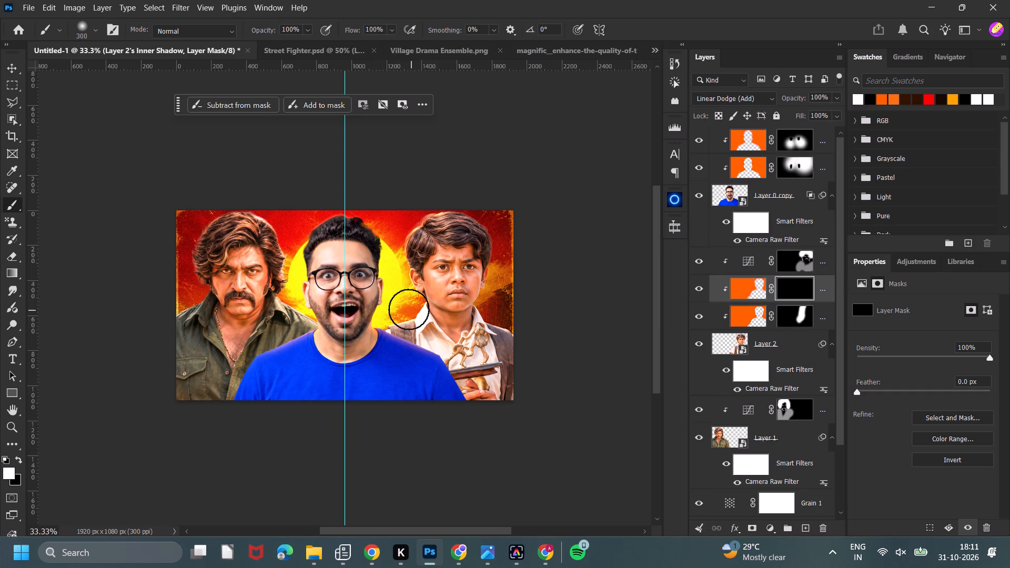
pyautogui.click(408, 309)
pyautogui.click(408, 314)
pyautogui.click(397, 321)
pyautogui.press(']')
pyautogui.click(403, 318)
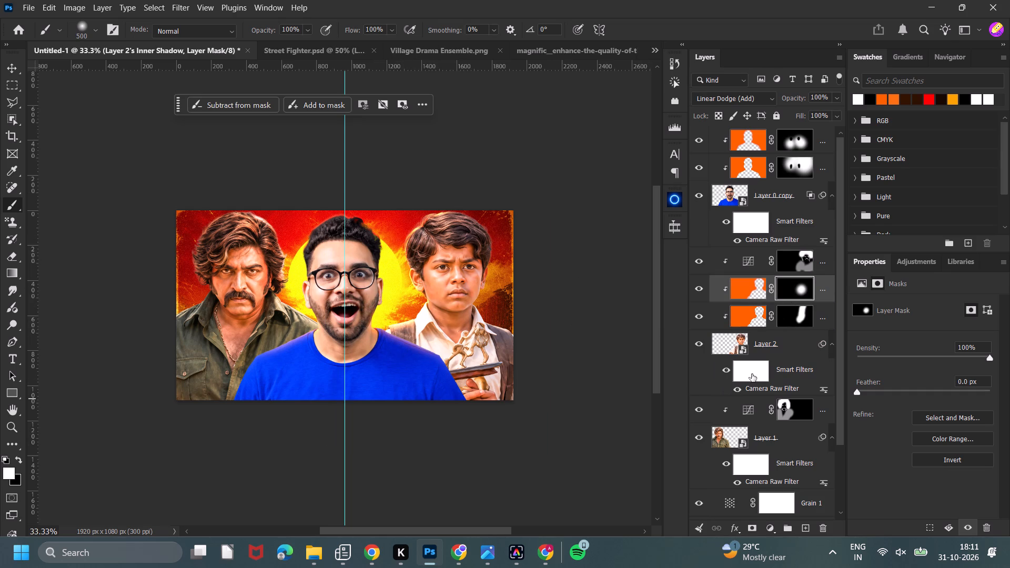
# Enable the two orange Inner Shadows on the mustached man's layer and rotate their angles toward the sun, applying the layer style.
pyautogui.click(760, 443)
pyautogui.doubleClick(793, 445)
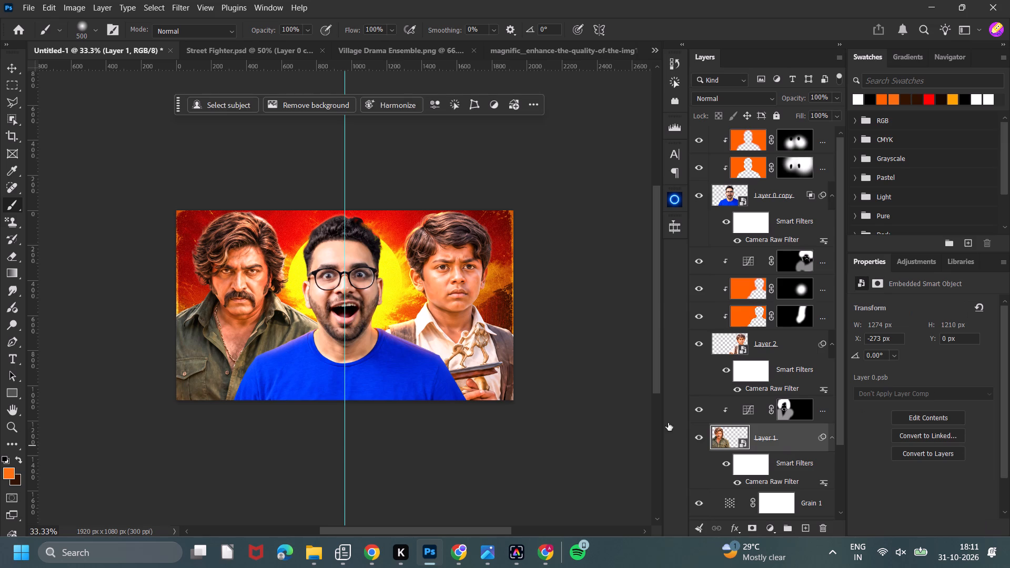
pyautogui.click(508, 255)
pyautogui.click(511, 241)
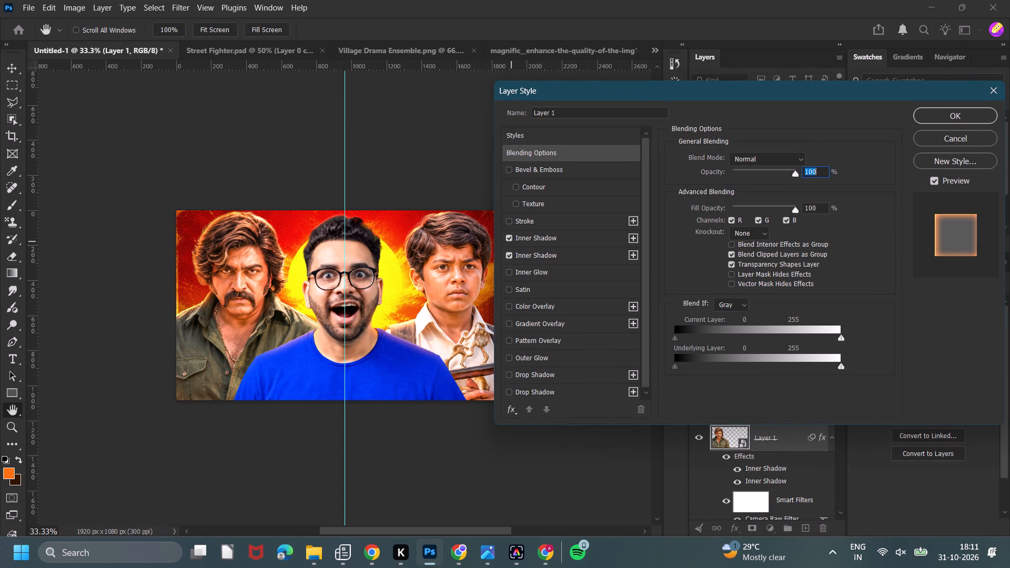
pyautogui.click(921, 125)
pyautogui.moveTo(921, 125); pyautogui.dragTo(887, 149)
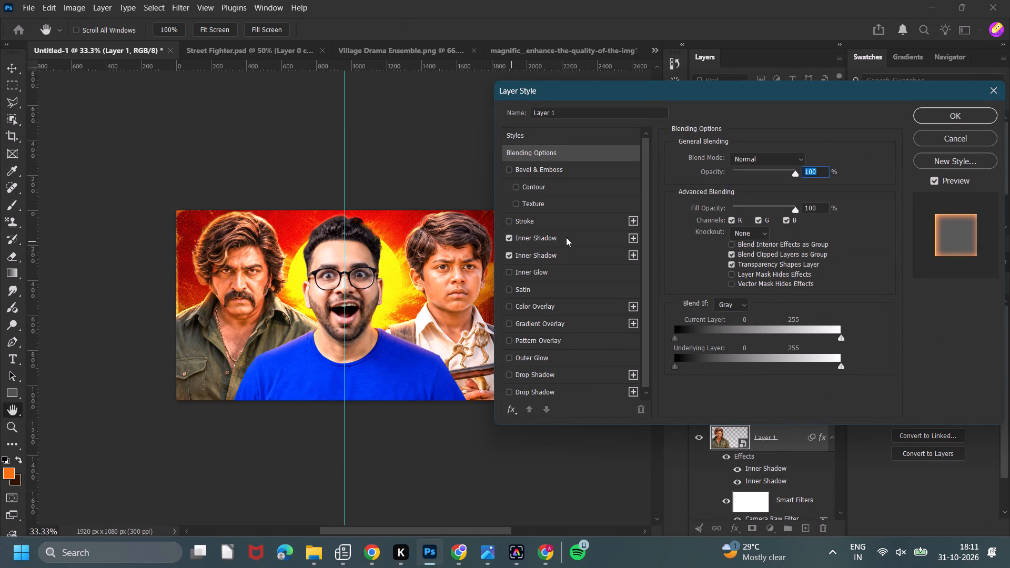
pyautogui.click(565, 240)
pyautogui.moveTo(731, 194); pyautogui.dragTo(741, 184)
pyautogui.click(573, 252)
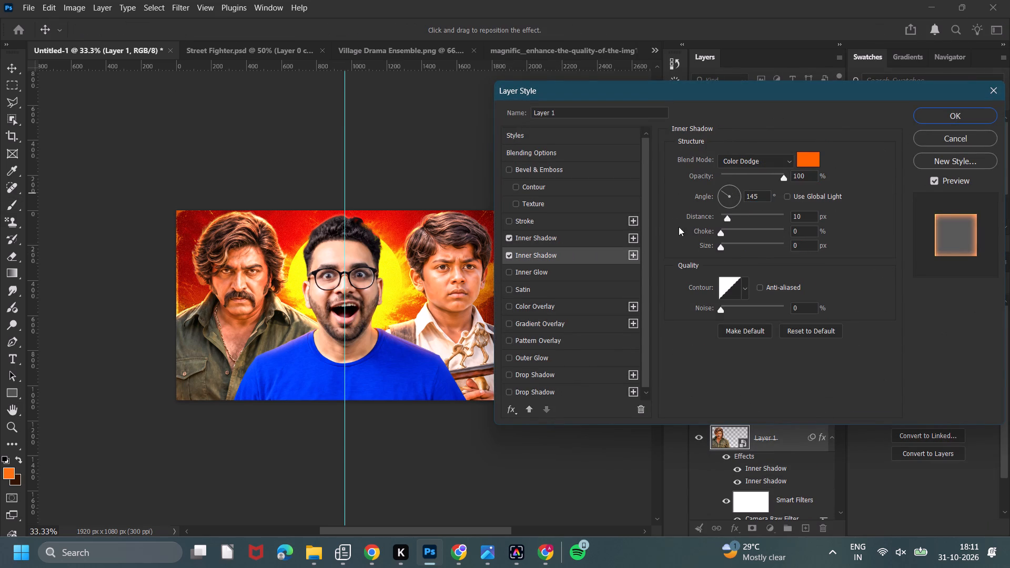
pyautogui.moveTo(725, 195); pyautogui.dragTo(741, 187)
pyautogui.click(921, 116)
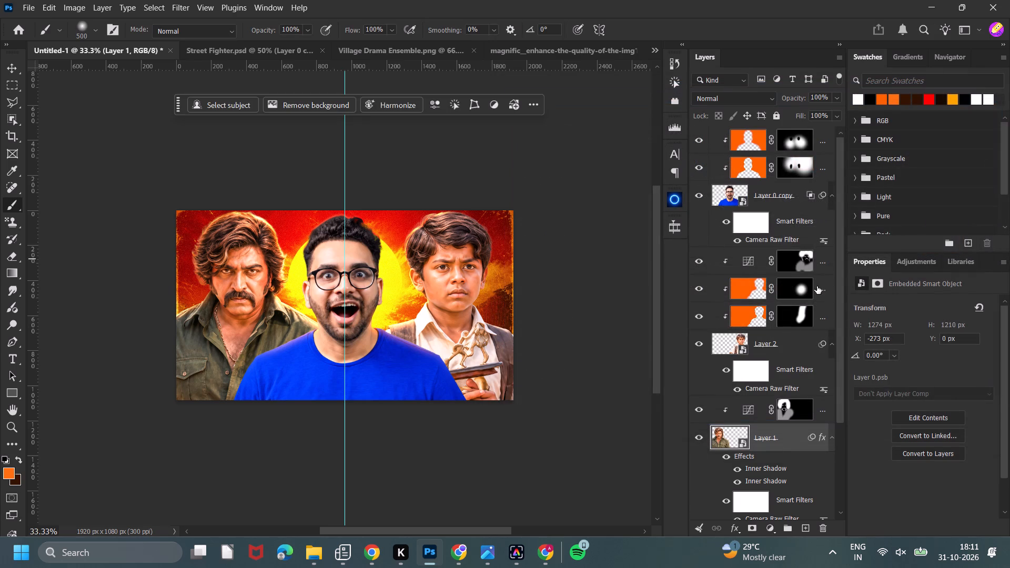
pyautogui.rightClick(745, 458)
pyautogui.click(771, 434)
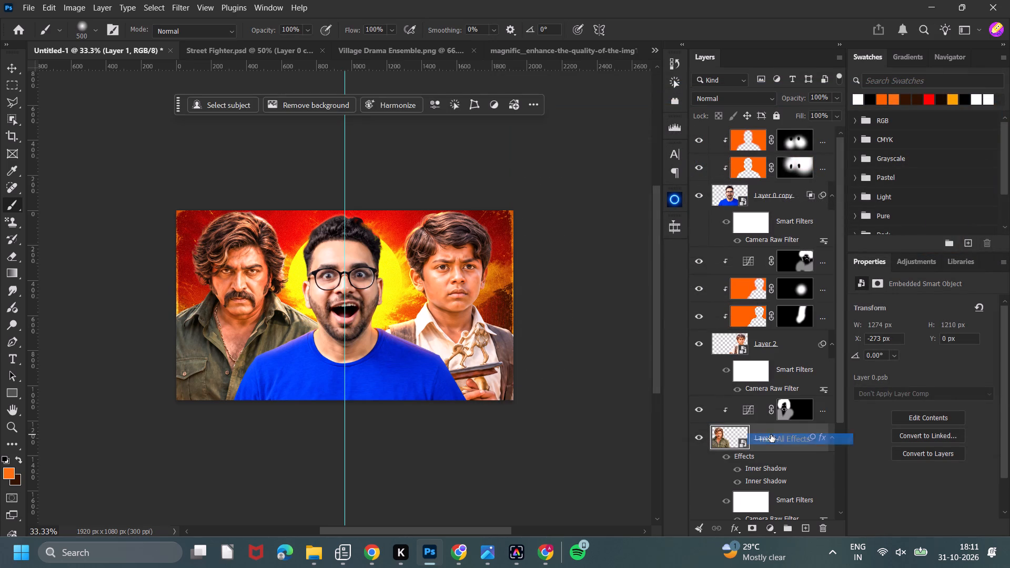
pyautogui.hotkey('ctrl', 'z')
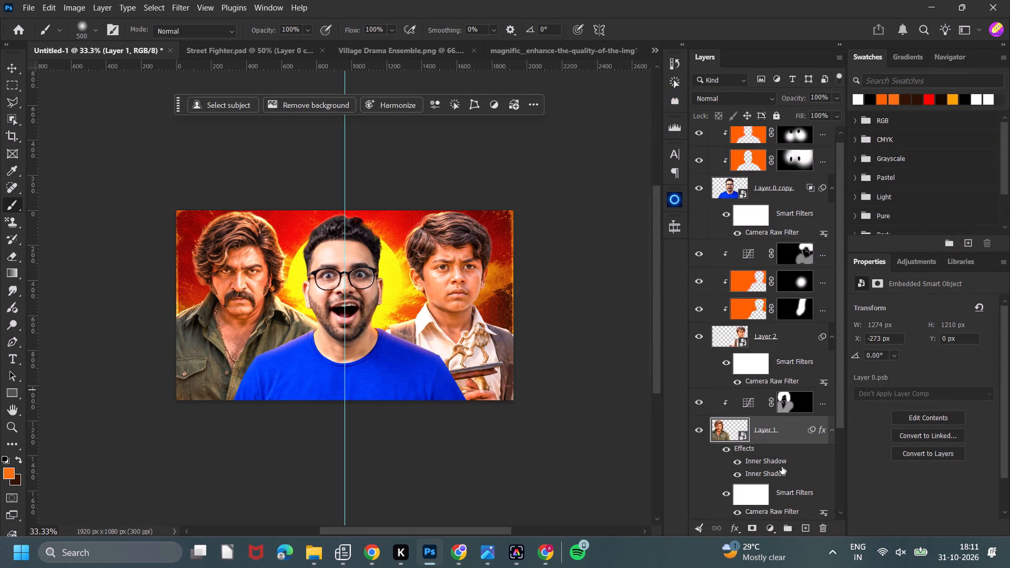
# Split the mustached man's inner shadows into separate clipped layers and give each a black layer mask.
pyautogui.rightClick(740, 449)
pyautogui.click(771, 423)
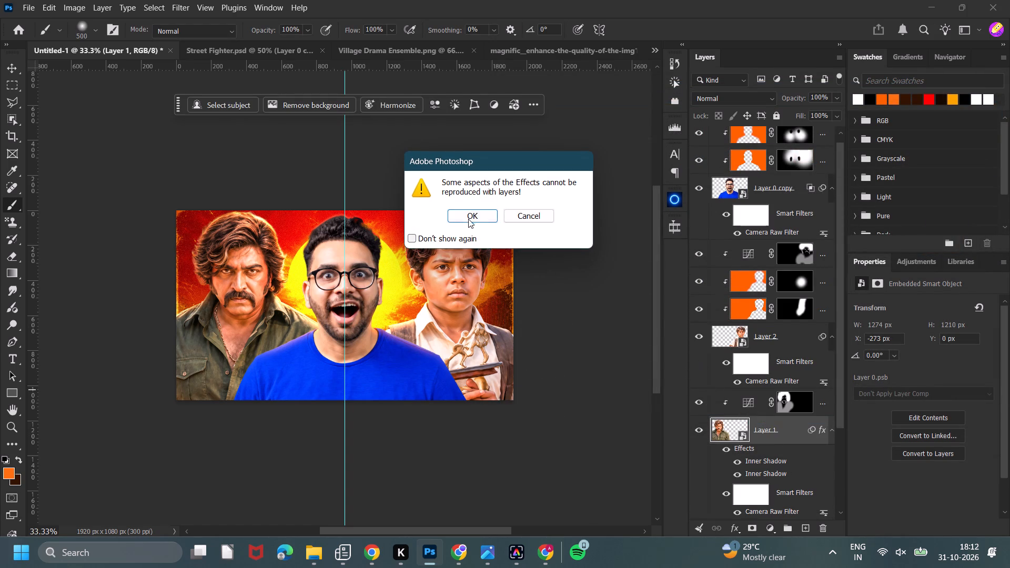
pyautogui.click(468, 217)
pyautogui.click(773, 431)
pyautogui.keyDown('alt'); pyautogui.click(754, 527); pyautogui.keyUp('alt')
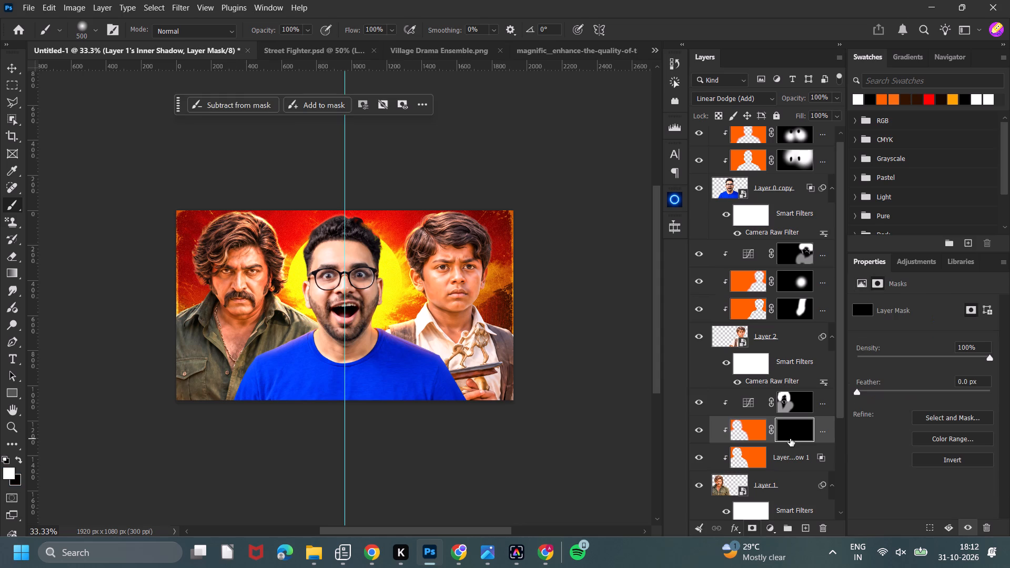
pyautogui.click(790, 439)
pyautogui.click(784, 461)
pyautogui.keyDown('alt'); pyautogui.click(757, 526); pyautogui.keyUp('alt')
# Paint white with the 500 px brush on both of the mustached man's inner-shadow masks along his hair and shoulder facing the sun.
pyautogui.press('x')
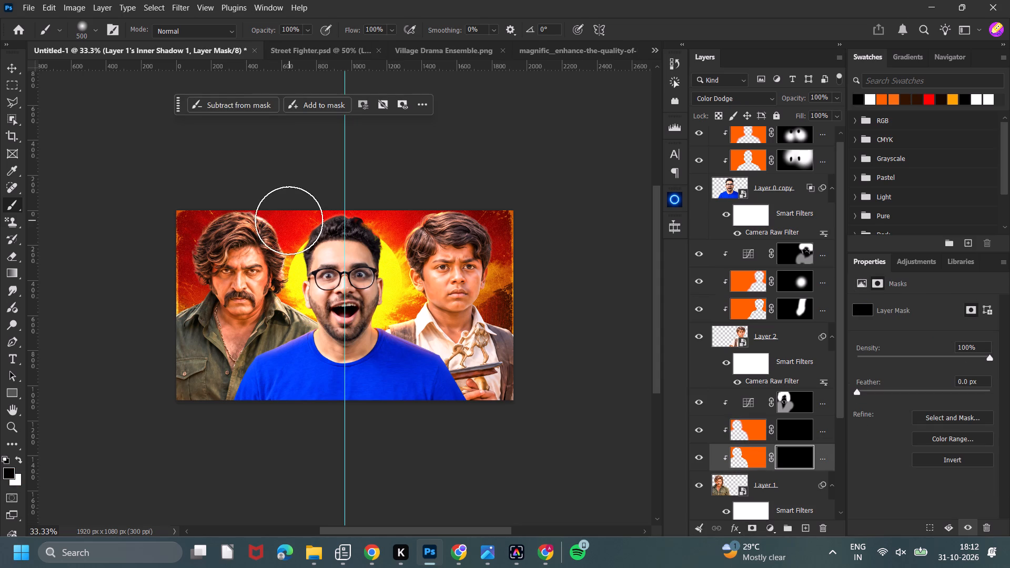
pyautogui.press('x')
pyautogui.moveTo(282, 213); pyautogui.dragTo(316, 323)
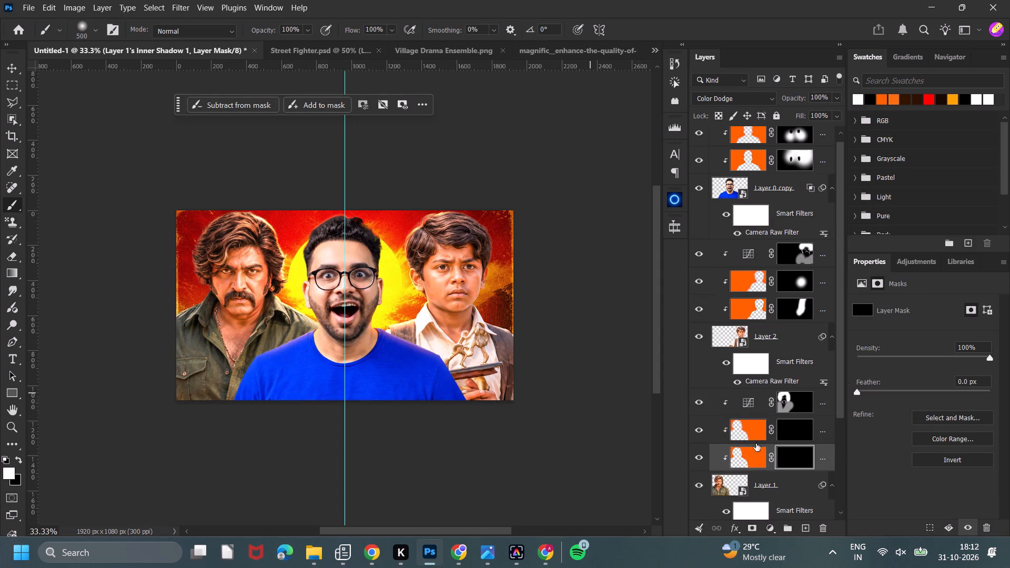
pyautogui.click(809, 444)
pyautogui.click(800, 432)
pyautogui.moveTo(356, 310); pyautogui.dragTo(222, 200)
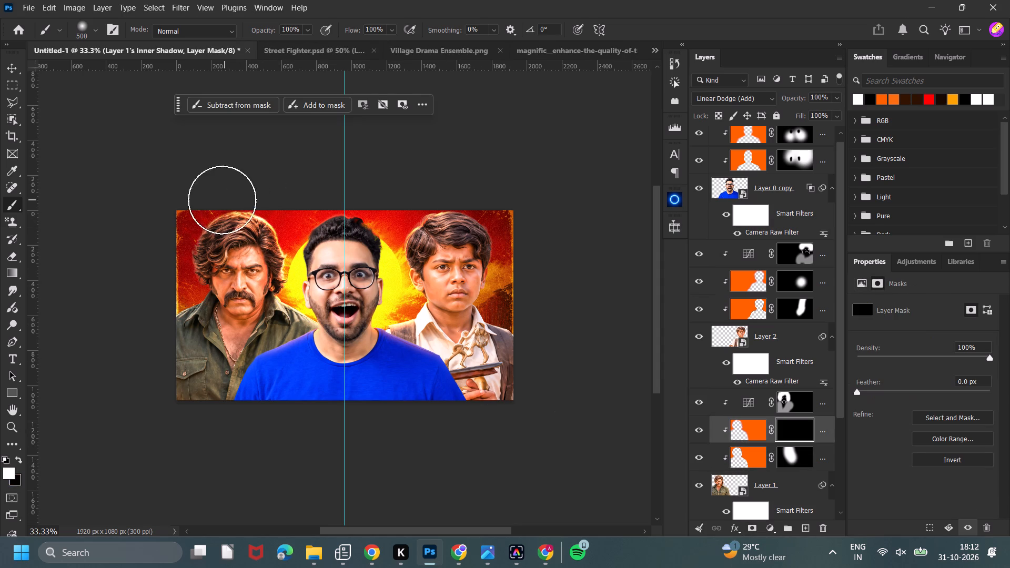
pyautogui.moveTo(222, 200); pyautogui.dragTo(367, 341)
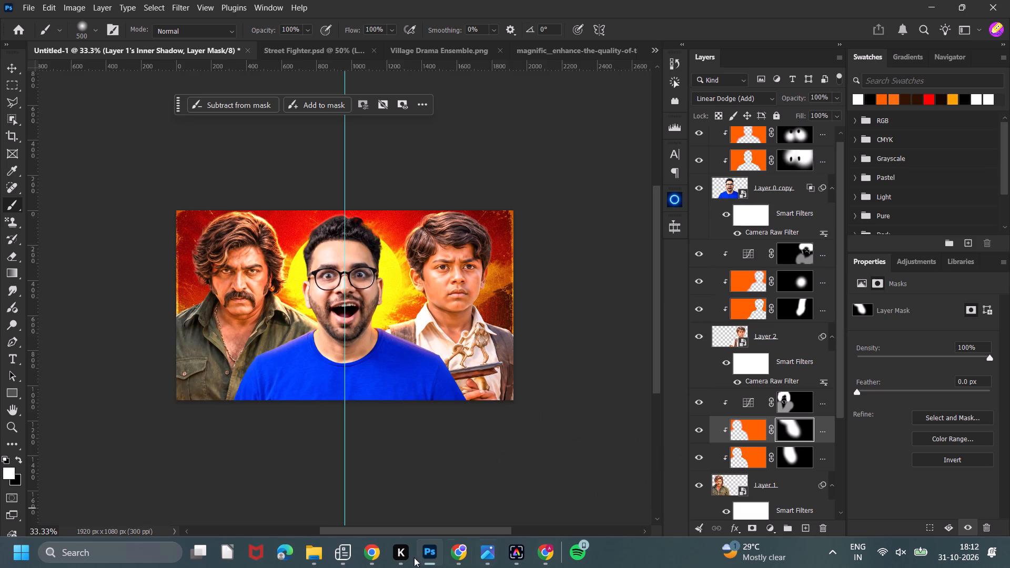
# Toggle the visibility of the orange glow on Layer 3 to compare the thumbnail with and without it.
pyautogui.hotkey('ctrl', '-')
pyautogui.click(13, 63)
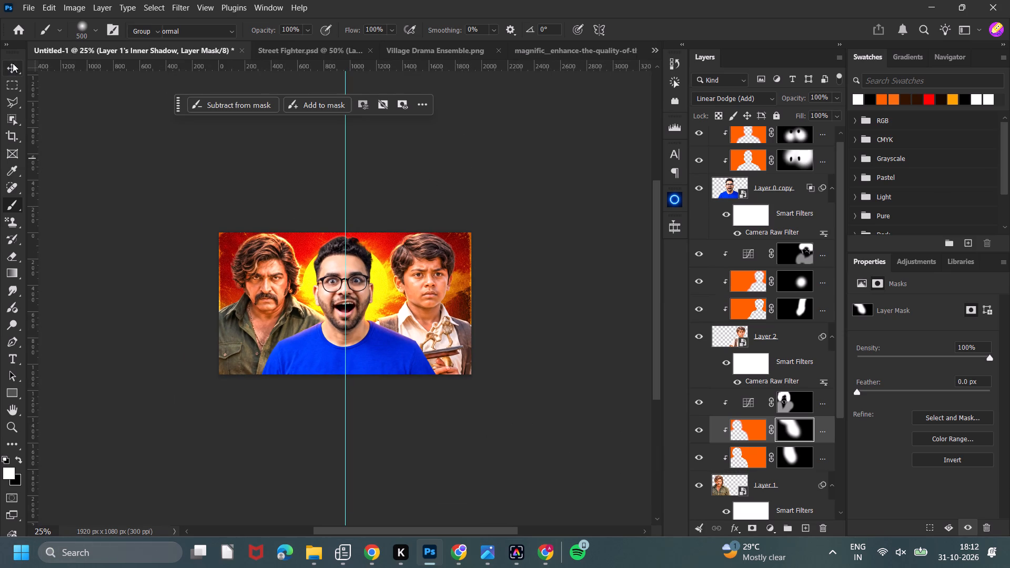
pyautogui.scroll(-3, 721, 485)
pyautogui.click(701, 500)
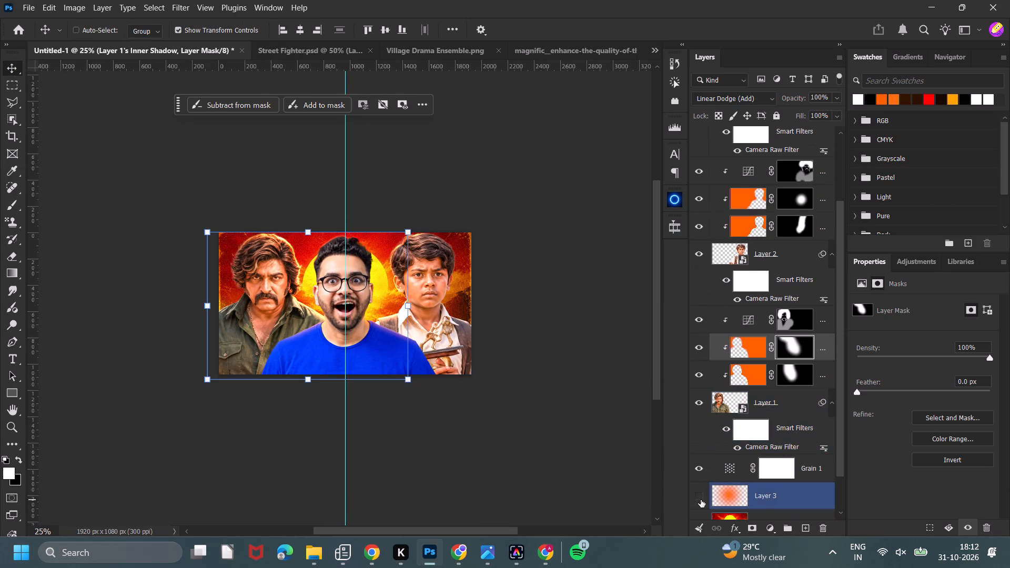
pyautogui.click(701, 500)
pyautogui.doubleClick(701, 500)
pyautogui.click(573, 280)
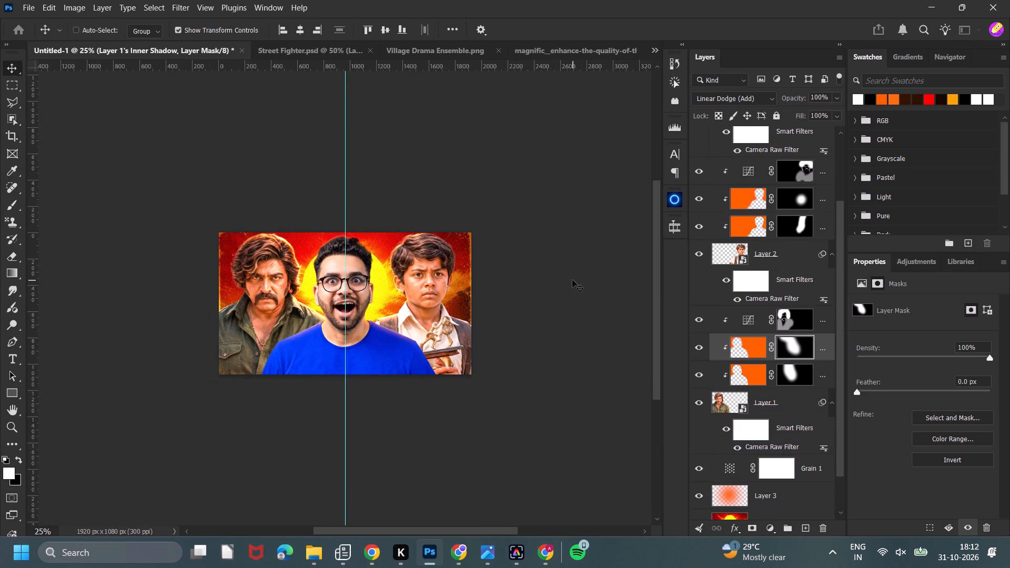
pyautogui.click(572, 280)
pyautogui.click(572, 280)
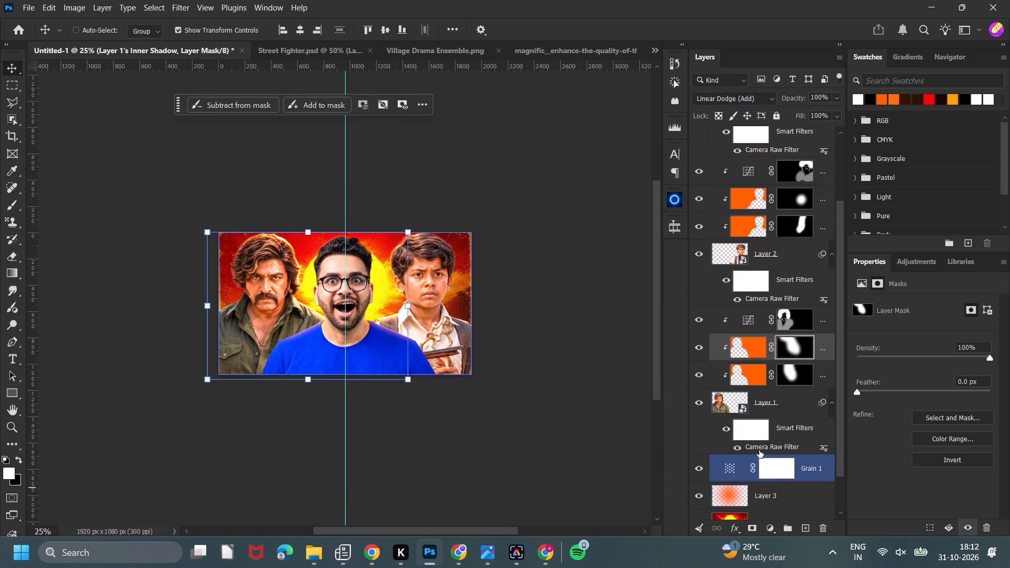
# Paint a soft dark-brown 900 px dab behind the central man on a new layer beneath him, and set it to Screen blending.
pyautogui.scroll(5, 751, 405)
pyautogui.click(754, 259)
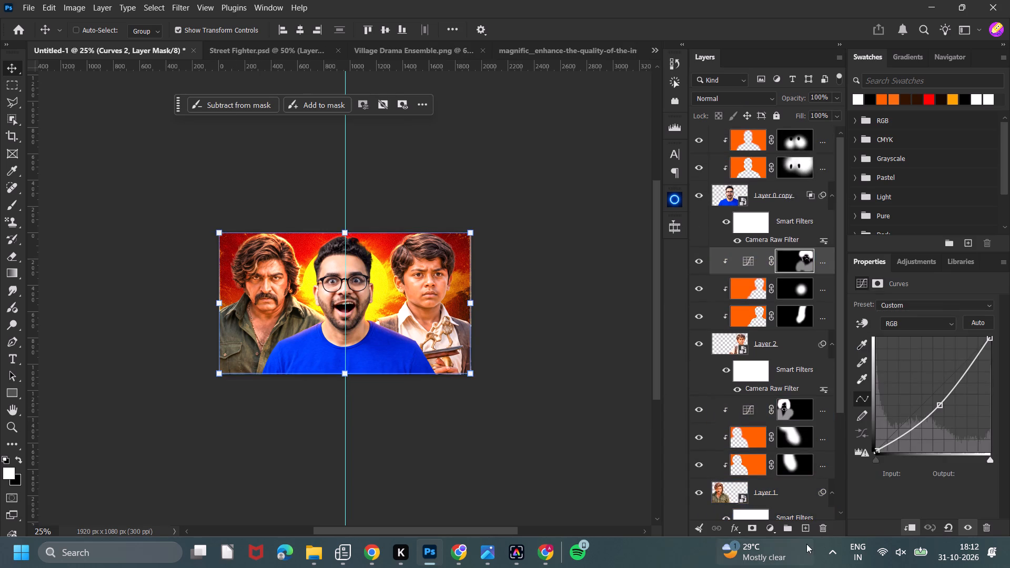
pyautogui.click(805, 532)
pyautogui.press('b')
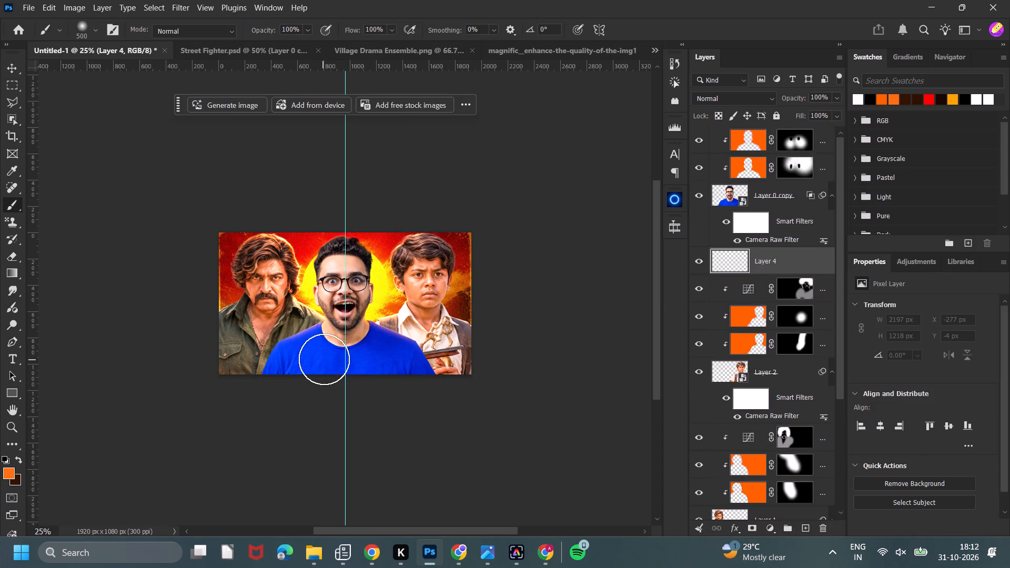
pyautogui.press('x')
pyautogui.press(']')
pyautogui.press(']')
pyautogui.press(']')
pyautogui.press(']')
pyautogui.click(345, 334)
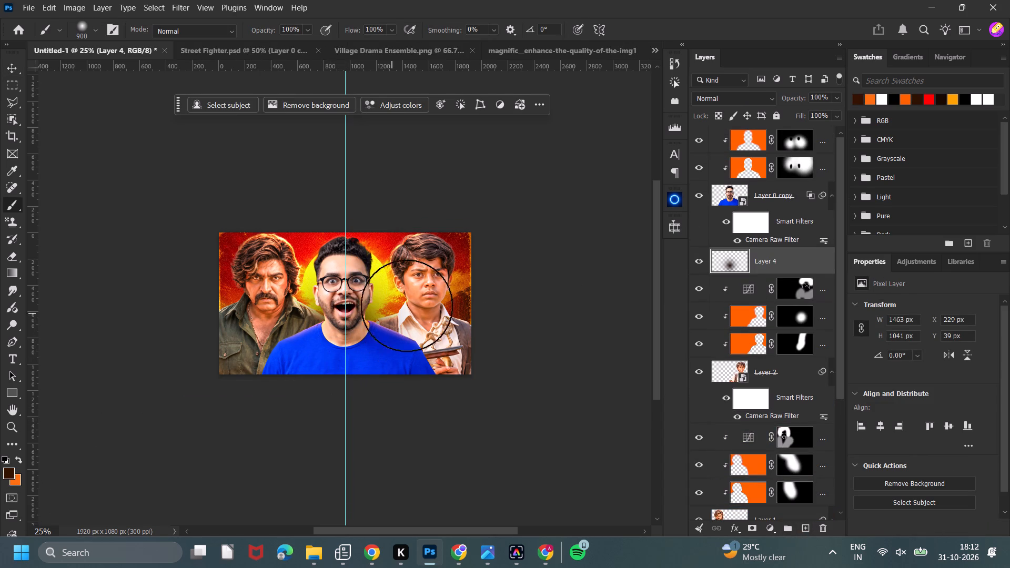
pyautogui.click(713, 100)
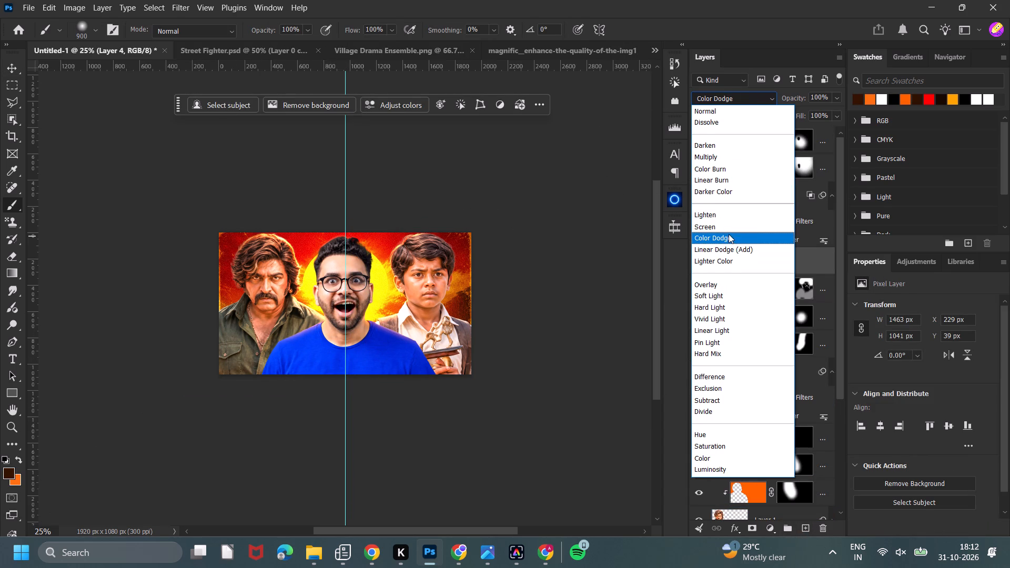
pyautogui.click(727, 225)
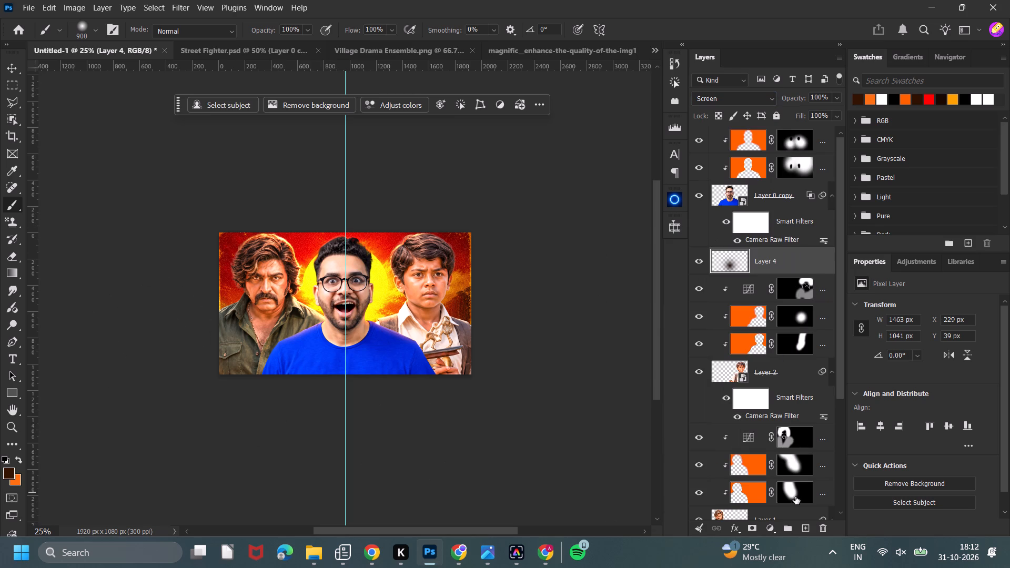
# Add the 72 pt Coolvetica text "review" in dark brown directly above the Grain 1 layer, near the top center of the canvas.
pyautogui.hotkey('ctrl', '-')
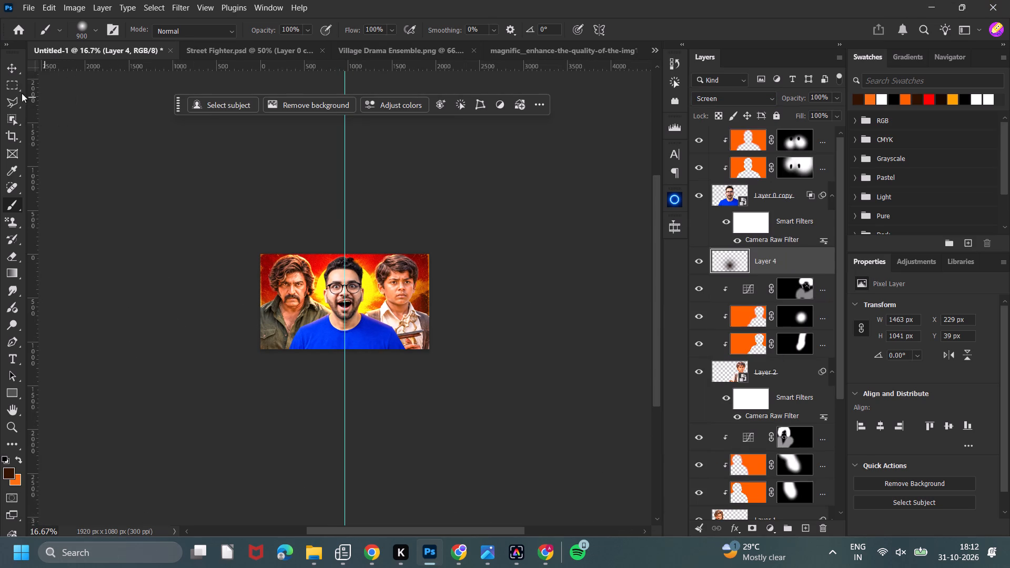
pyautogui.click(14, 72)
pyautogui.scroll(-4, 740, 432)
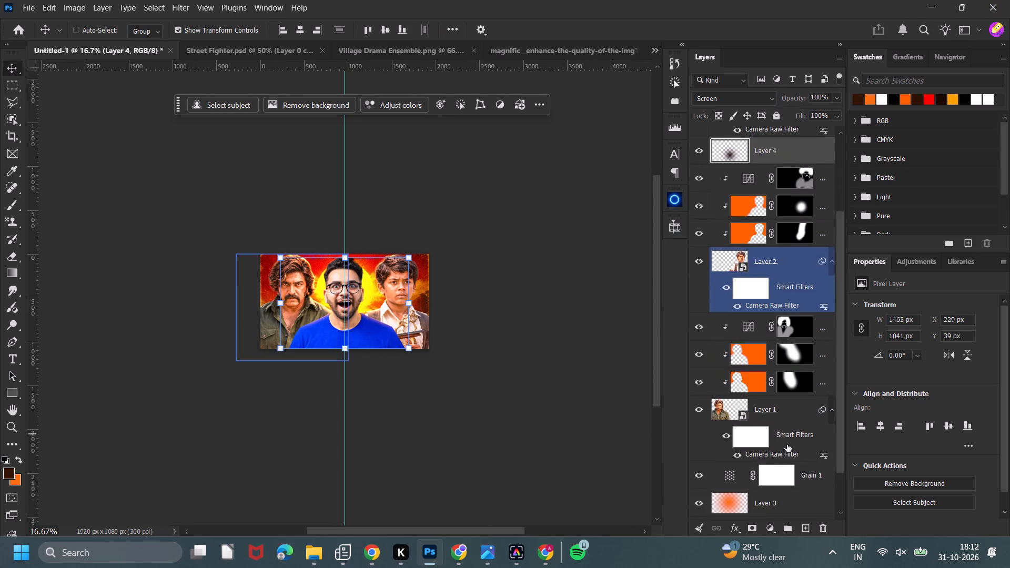
pyautogui.scroll(-5, 785, 470)
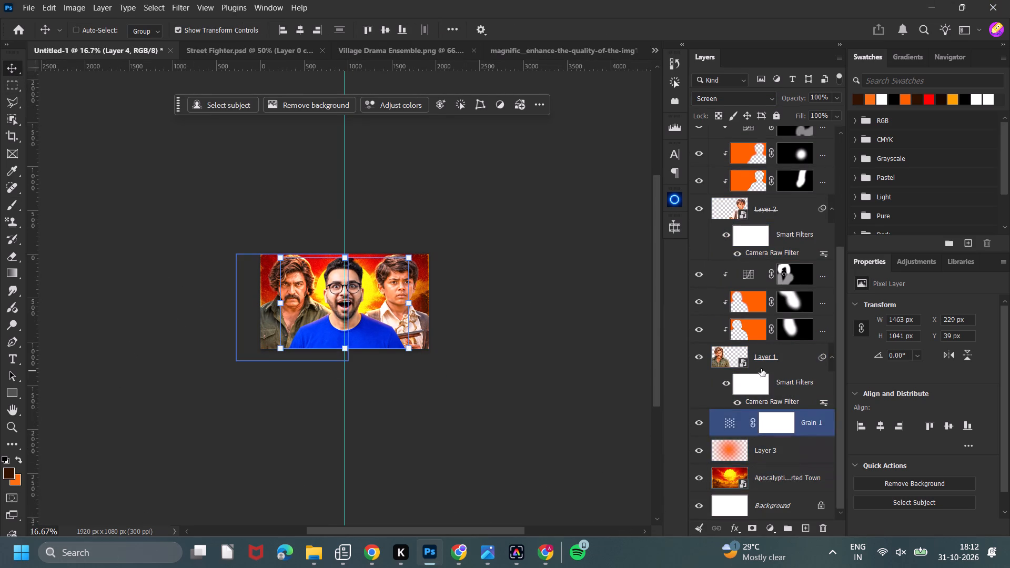
pyautogui.scroll(4, 767, 366)
pyautogui.scroll(-3, 798, 478)
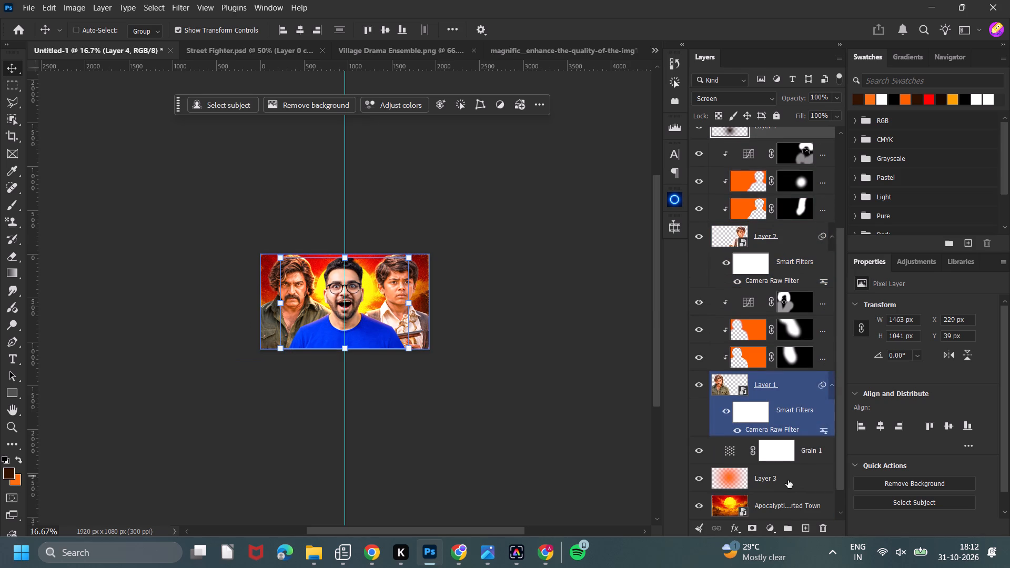
pyautogui.click(809, 452)
pyautogui.press('t')
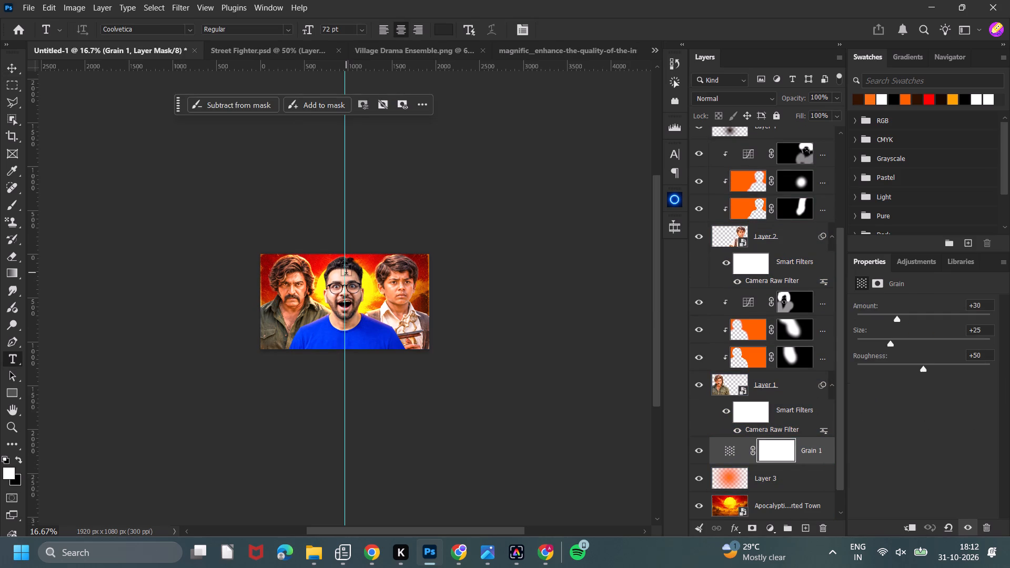
pyautogui.click(346, 272)
pyautogui.press('r')
pyautogui.press('e')
pyautogui.press('v')
pyautogui.press('i')
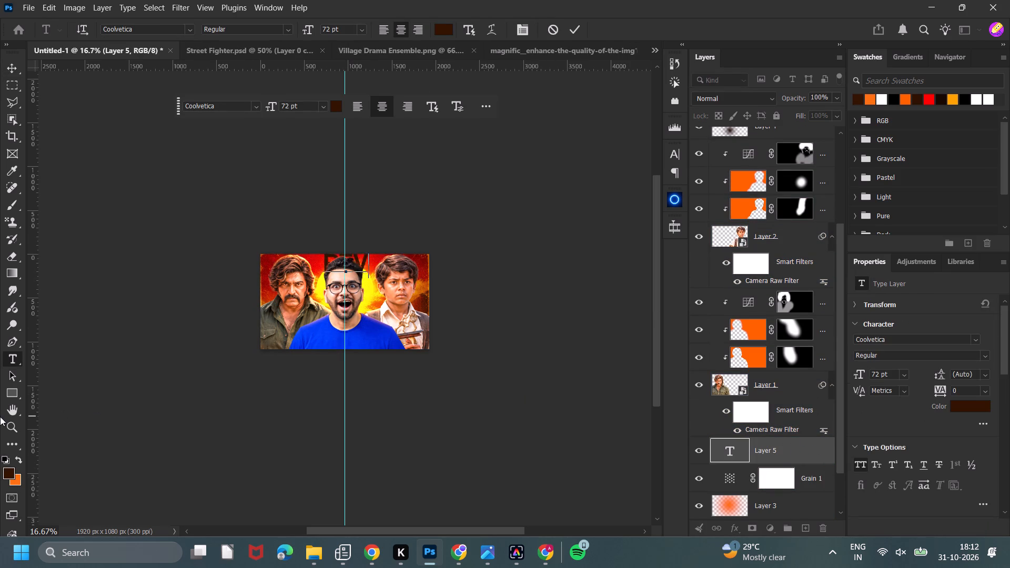
pyautogui.press('e')
pyautogui.press('w')
pyautogui.click(574, 35)
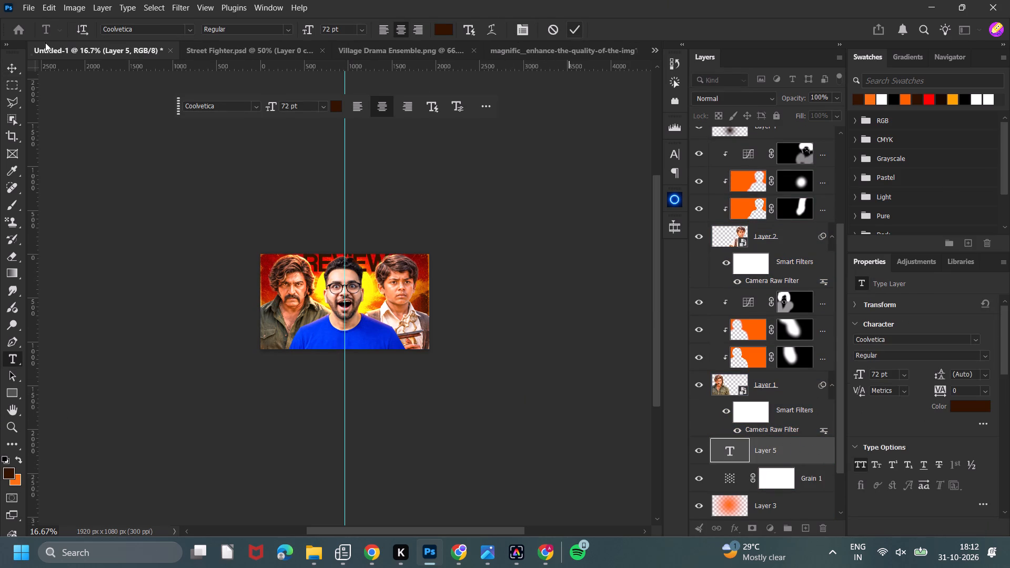
# Scale the "review" text to about 74% (53.44 pt) and center it on the vertical guide near the canvas's upper edge.
pyautogui.click(13, 72)
pyautogui.moveTo(497, 237); pyautogui.dragTo(497, 243)
pyautogui.moveTo(392, 281); pyautogui.dragTo(370, 273)
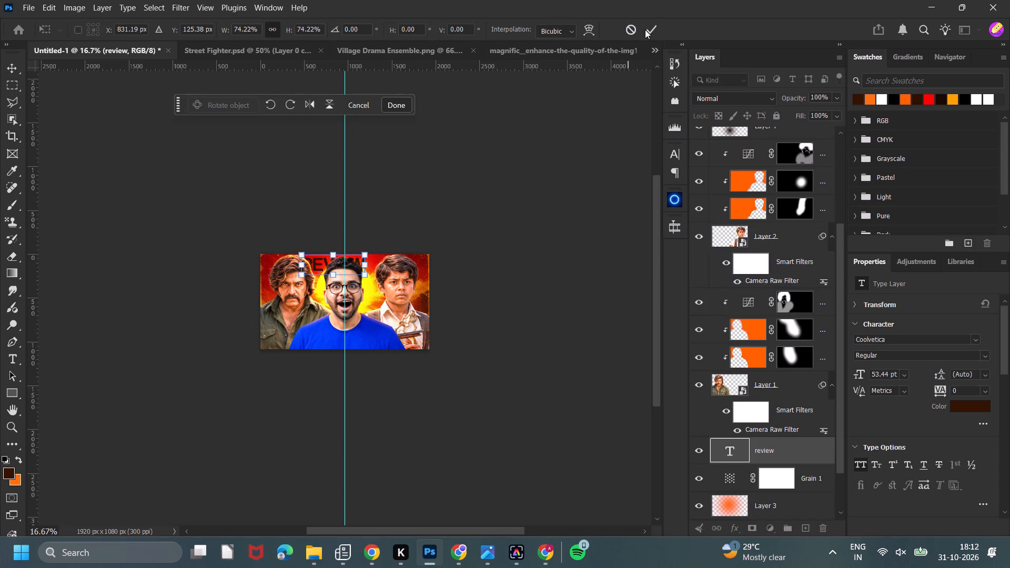
pyautogui.click(646, 28)
pyautogui.moveTo(562, 220); pyautogui.dragTo(573, 218)
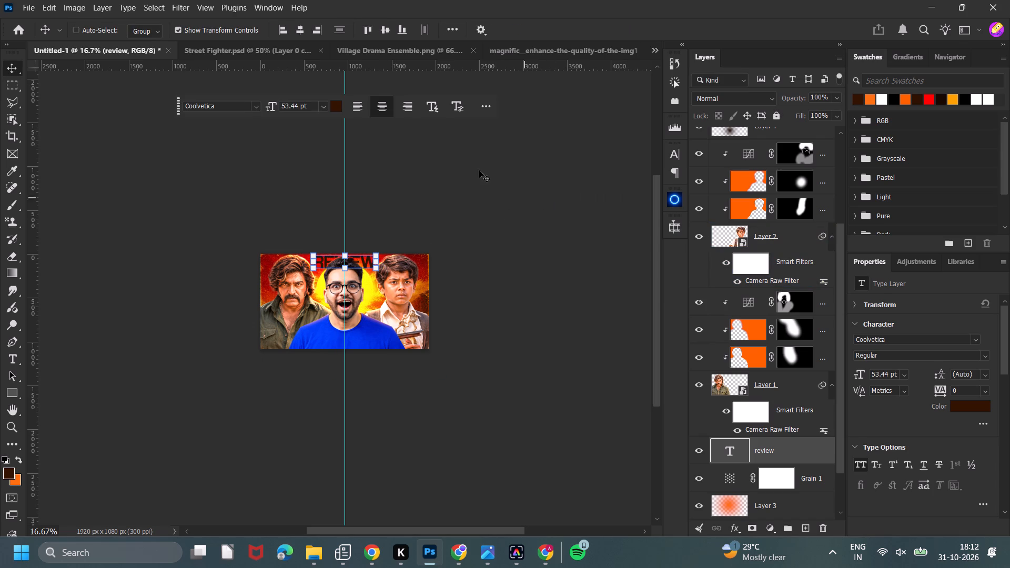
pyautogui.click(307, 33)
pyautogui.click(495, 218)
pyautogui.press('Down')
pyautogui.press('Down')
pyautogui.press('Down')
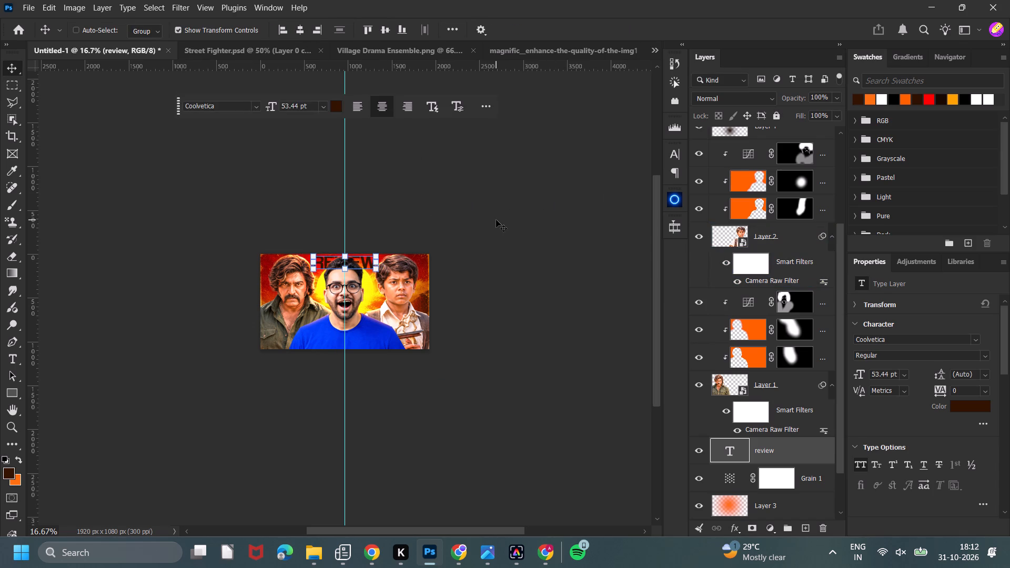
pyautogui.click(496, 220)
# Set the tracking of the "review" text to 80.
pyautogui.click(680, 154)
pyautogui.click(605, 202)
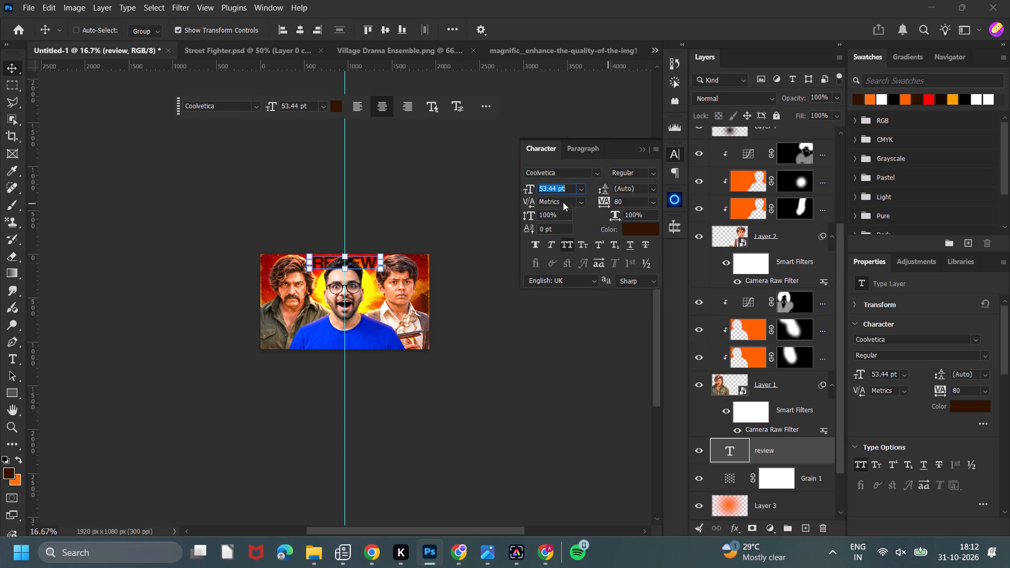
pyautogui.click(453, 166)
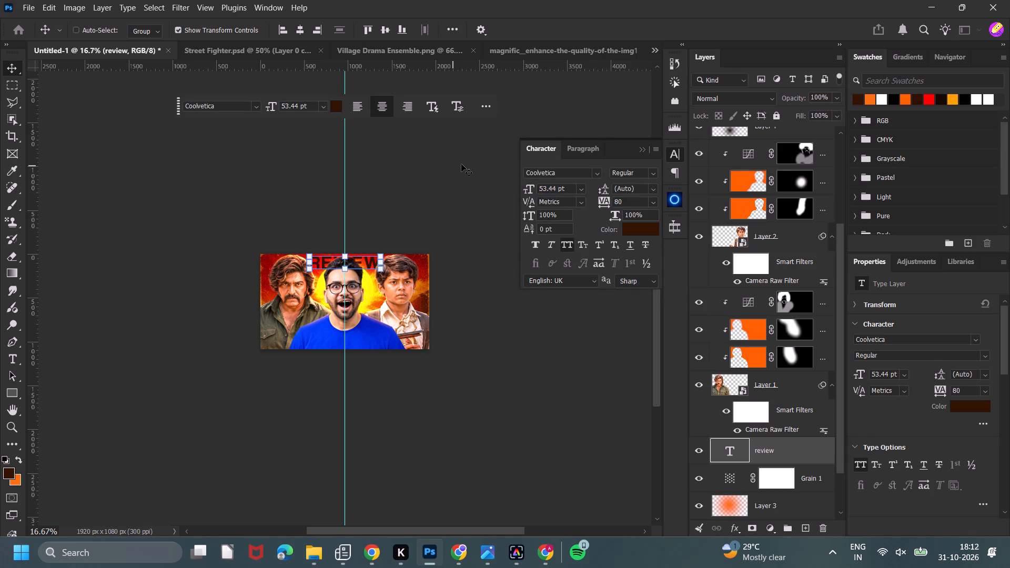
# Set the blending mode of the "review" text layer to Hard Light.
pyautogui.click(506, 144)
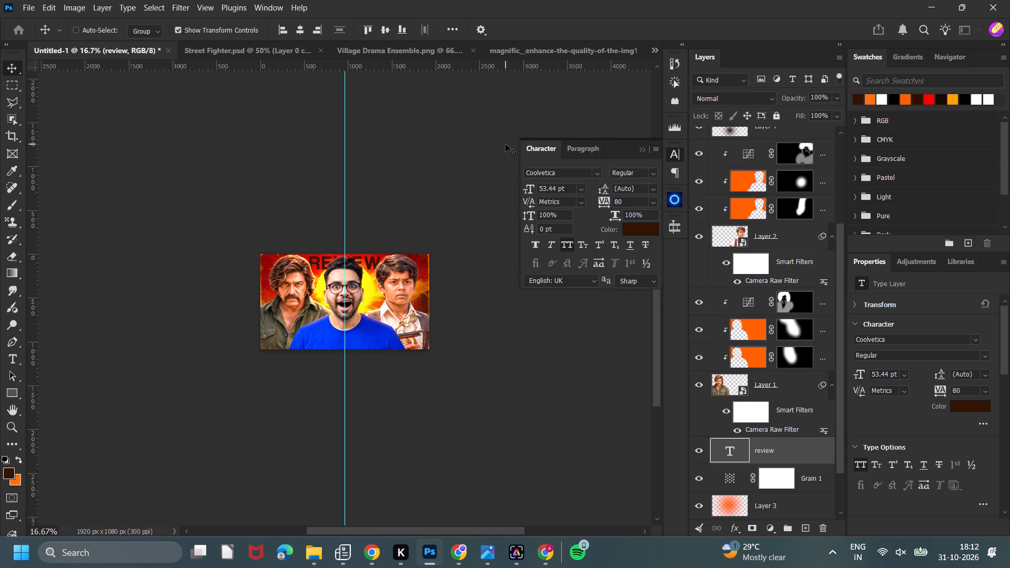
pyautogui.click(642, 149)
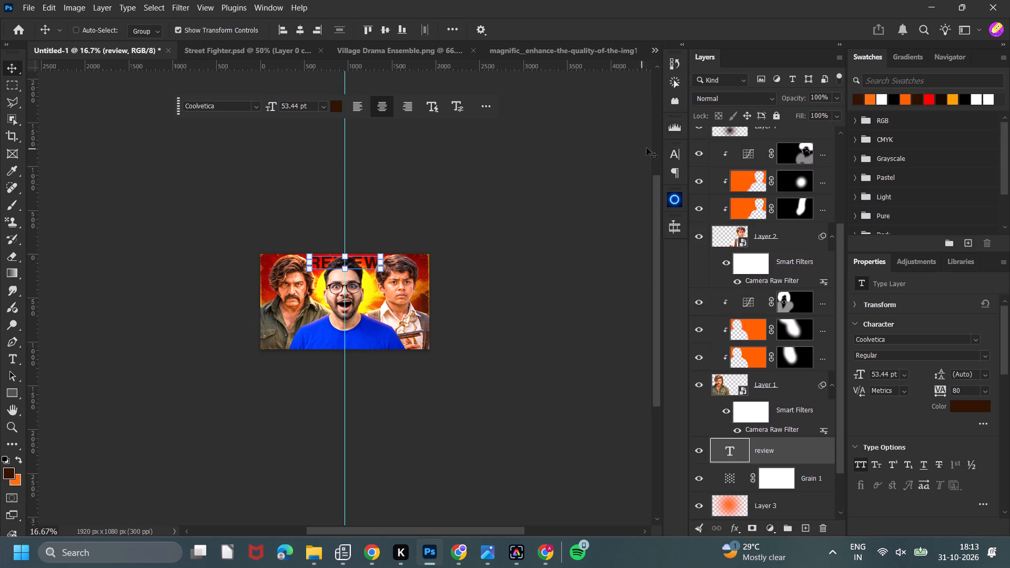
pyautogui.click(718, 101)
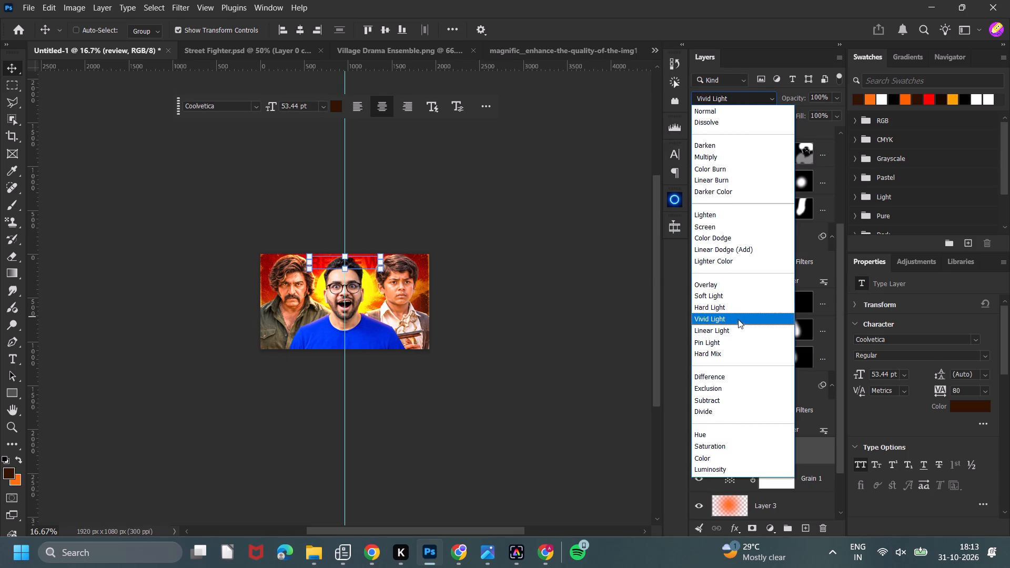
pyautogui.click(738, 308)
pyautogui.click(595, 227)
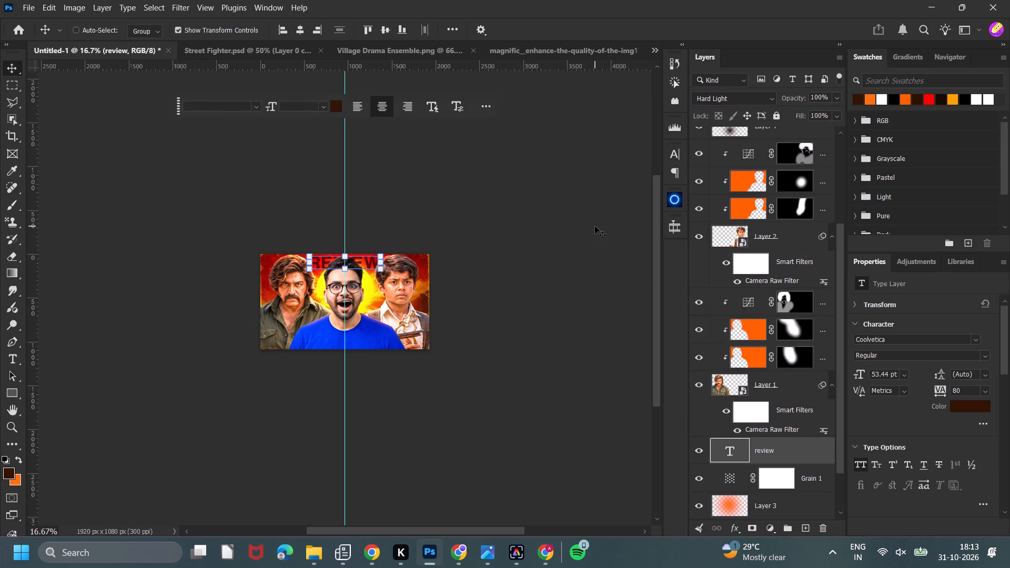
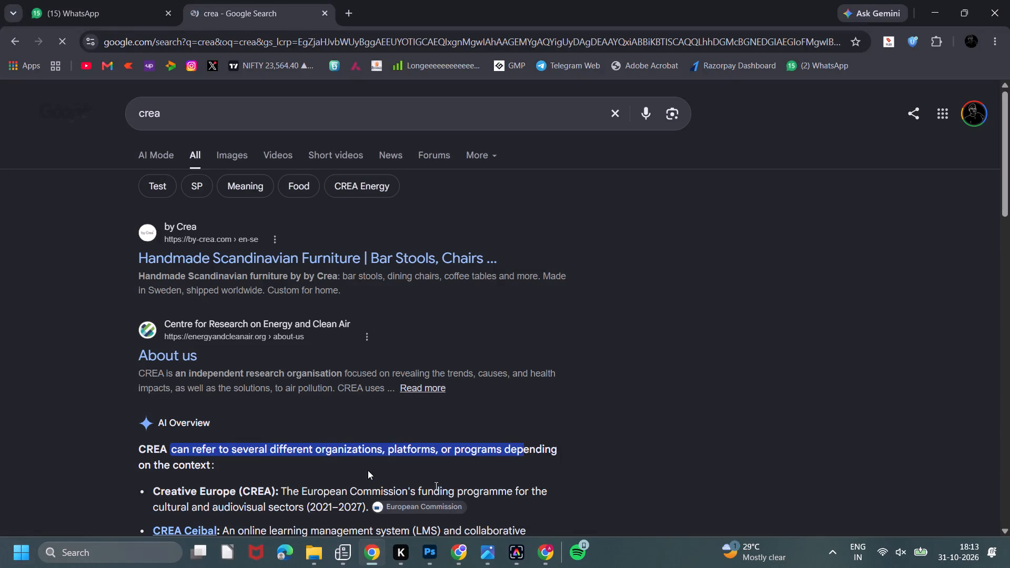
# Search Google for "krea" and open the Krea app.
pyautogui.moveTo(221, 107); pyautogui.dragTo(21, 130)
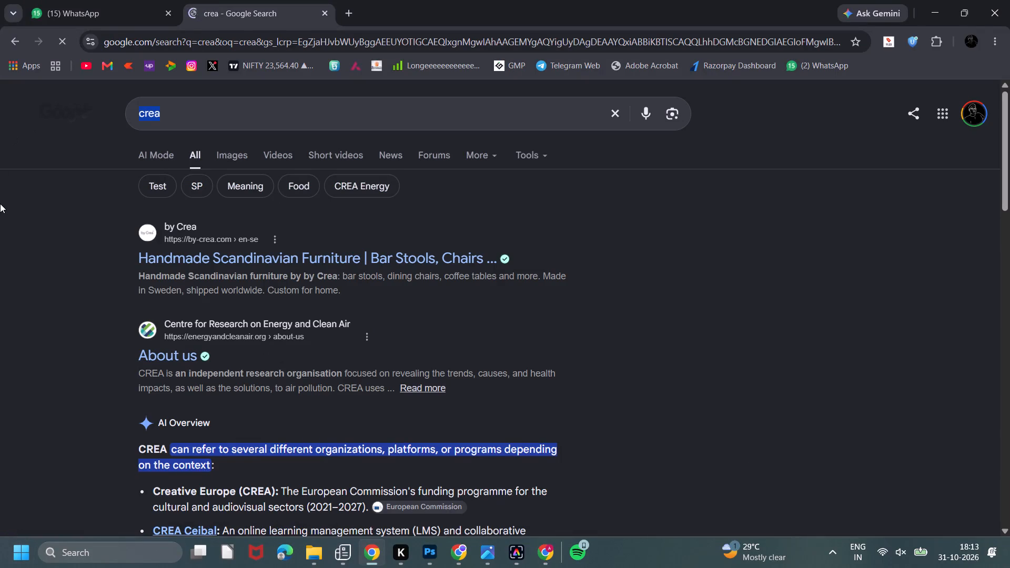
pyautogui.press('k')
pyautogui.press('r')
pyautogui.press('e')
pyautogui.press('a')
pyautogui.press('Return')
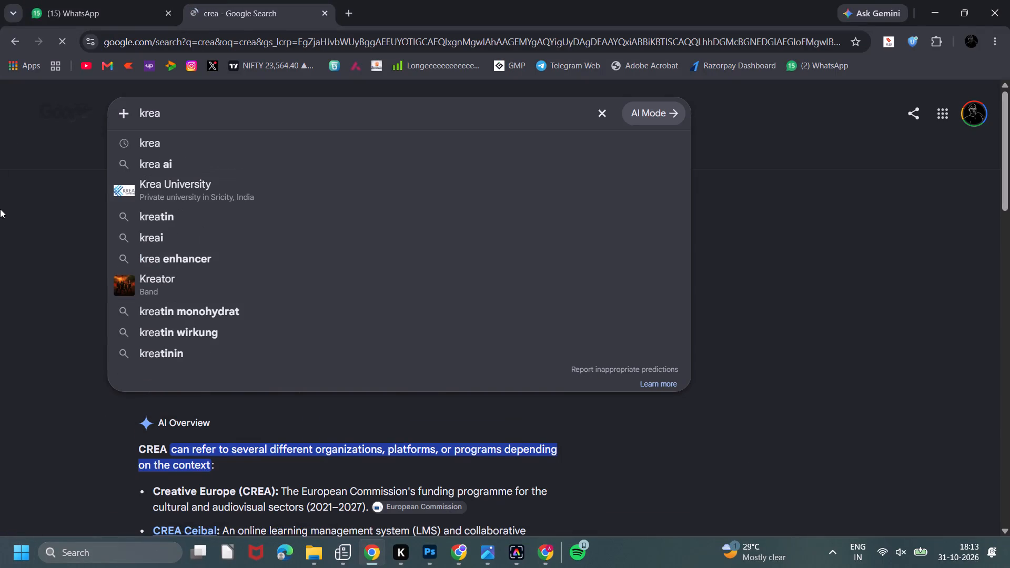
pyautogui.click(204, 259)
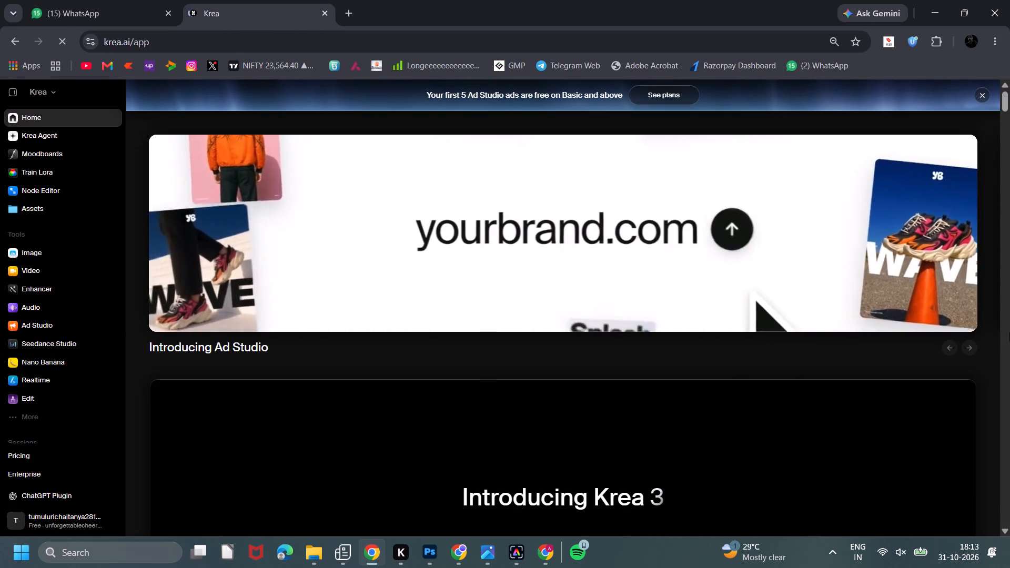
# Open Krea's Enhancer and upload the exported thumbnail image from the Downloads folder.
pyautogui.click(67, 295)
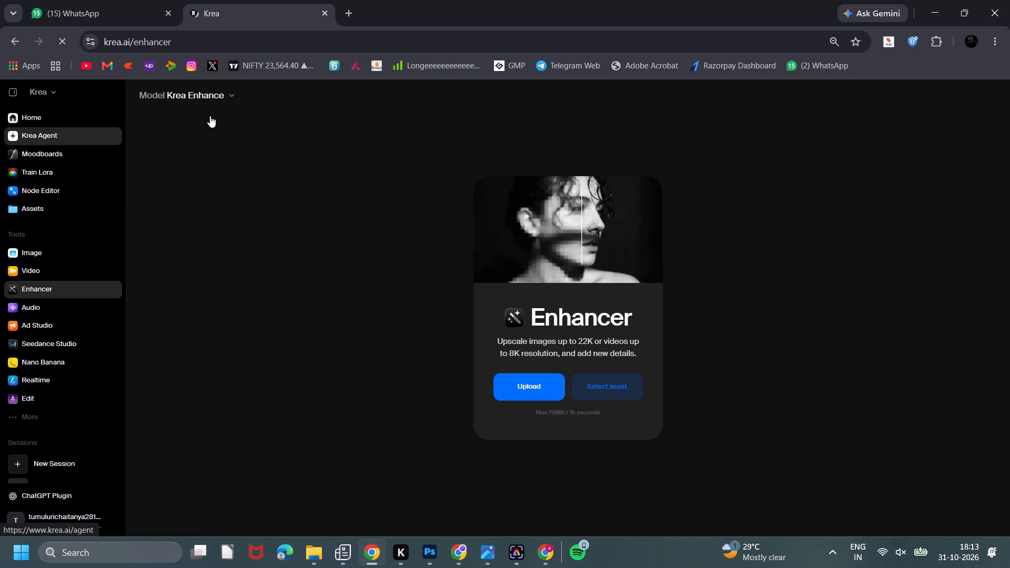
pyautogui.click(532, 395)
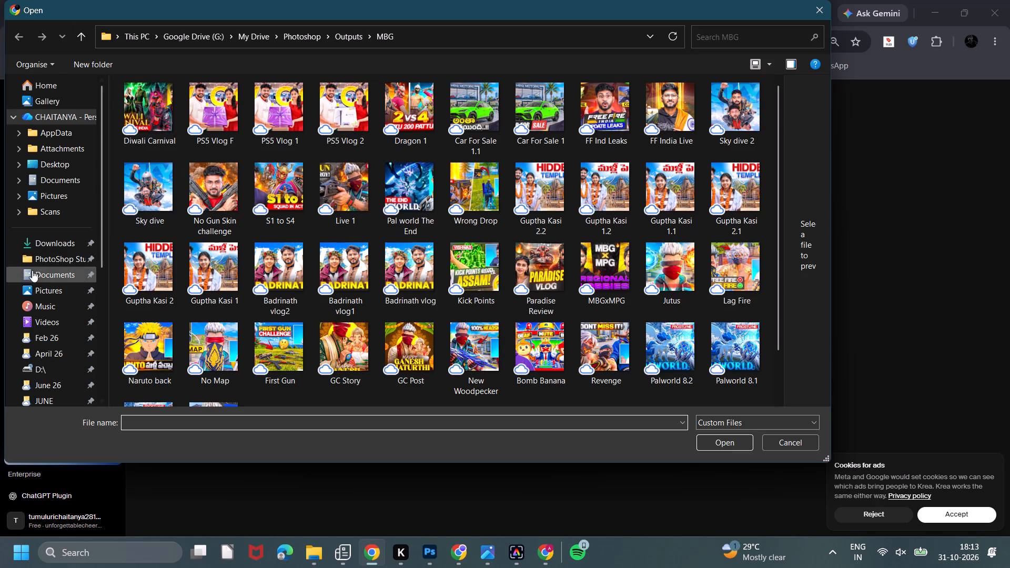
pyautogui.click(38, 237)
pyautogui.doubleClick(155, 125)
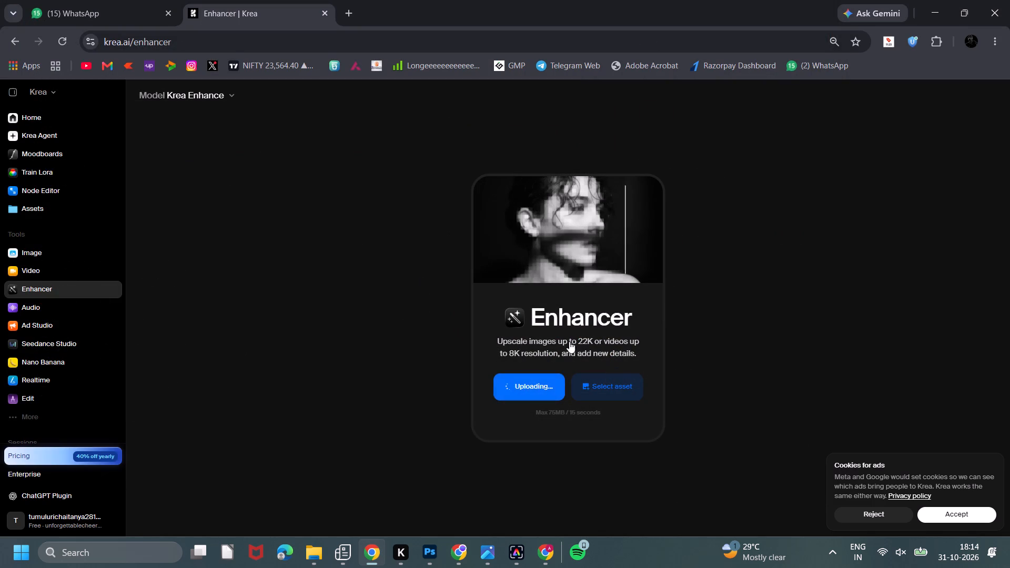
# Choose the Krea Enhance Legacy model, accept the ad cookies and start enhancing the thumbnail at 2x.
pyautogui.scroll(-2, 178, 366)
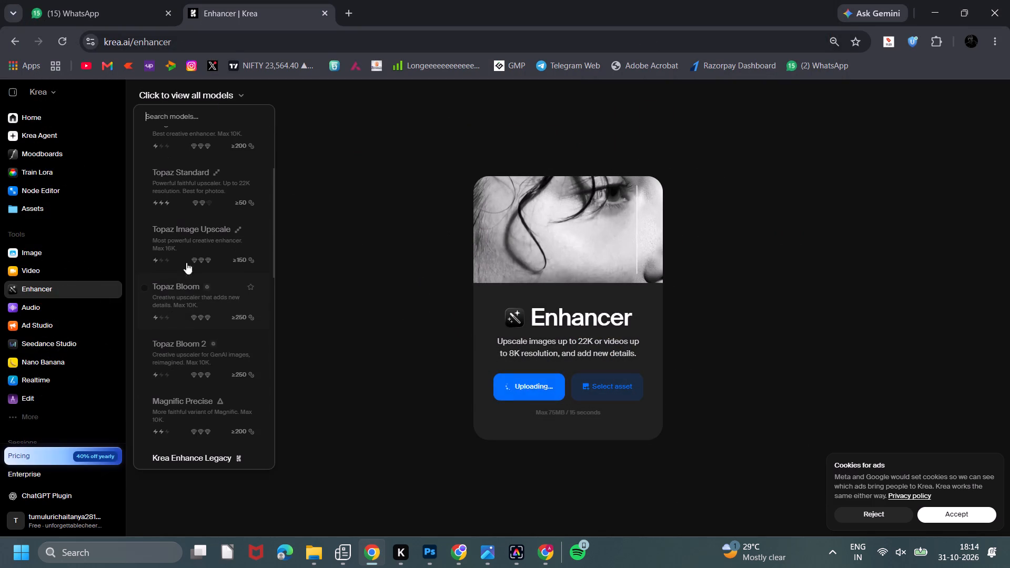
pyautogui.scroll(-2, 167, 274)
pyautogui.click(166, 331)
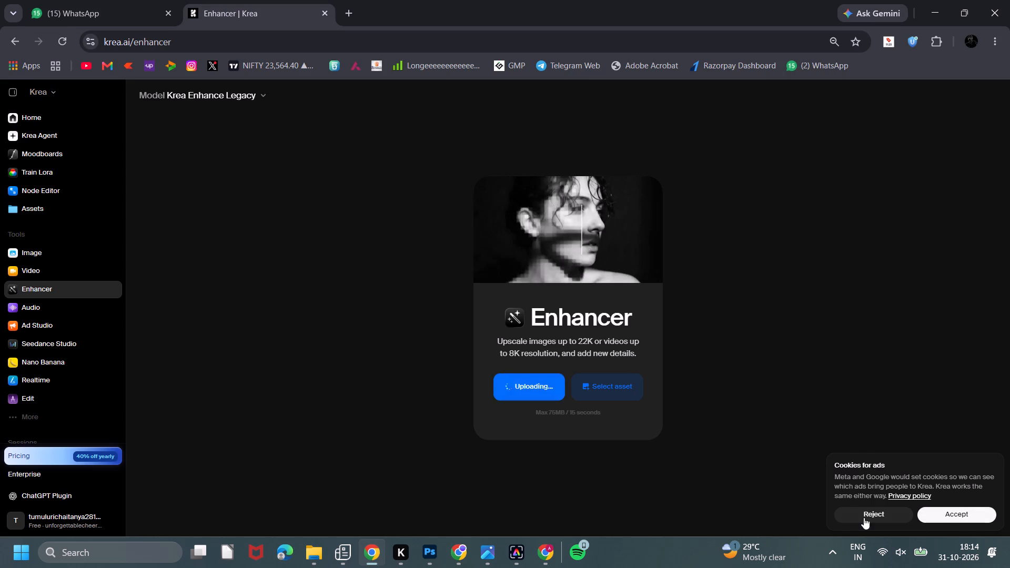
pyautogui.click(959, 523)
pyautogui.click(955, 518)
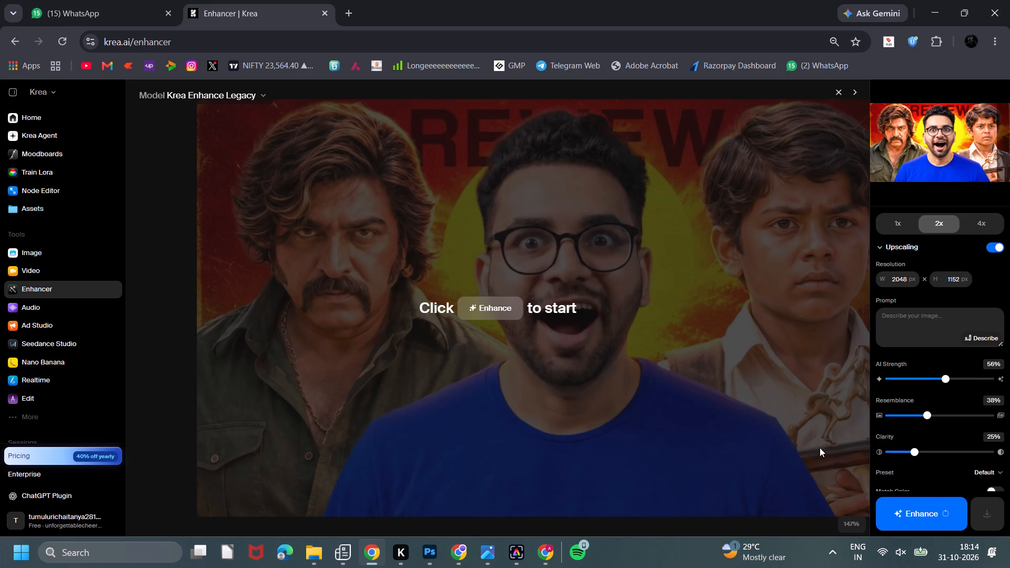
pyautogui.click(918, 511)
# Switch to Photoshop and add a Solid Color fill layer in dark brown #1f0c00 above all layers of Untitled-1.
pyautogui.click(429, 548)
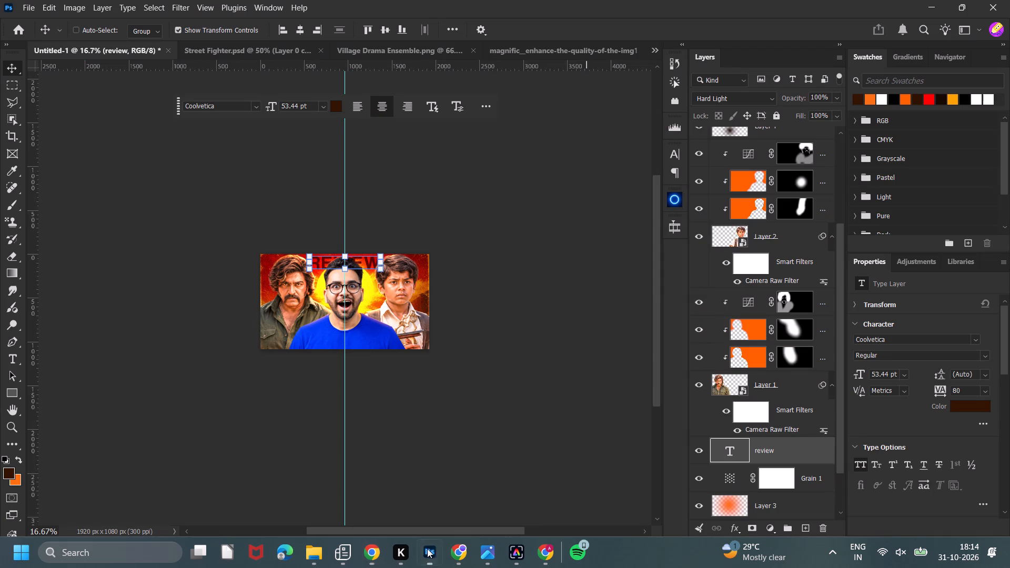
pyautogui.scroll(7, 761, 169)
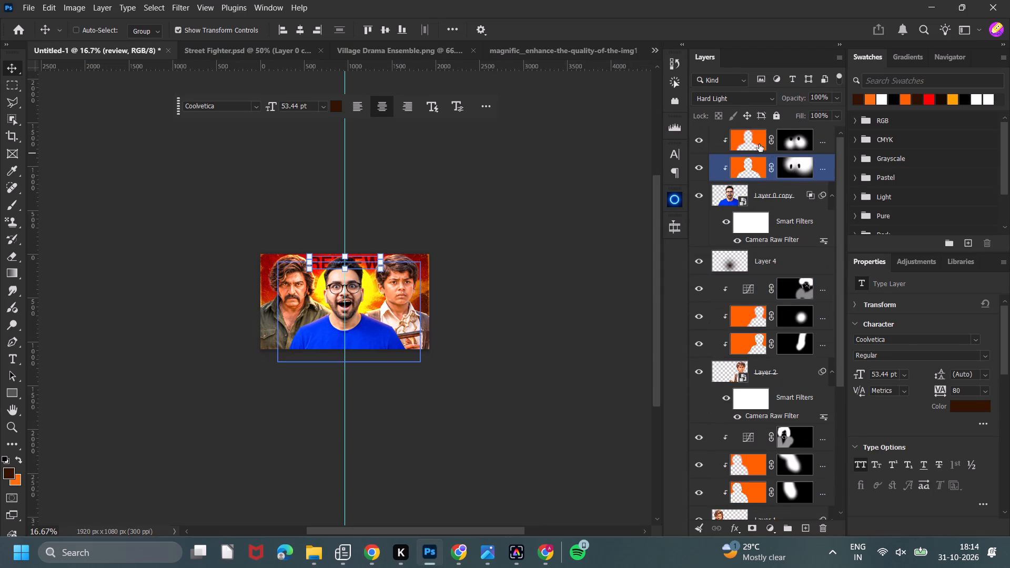
pyautogui.click(759, 144)
pyautogui.click(769, 531)
pyautogui.click(777, 502)
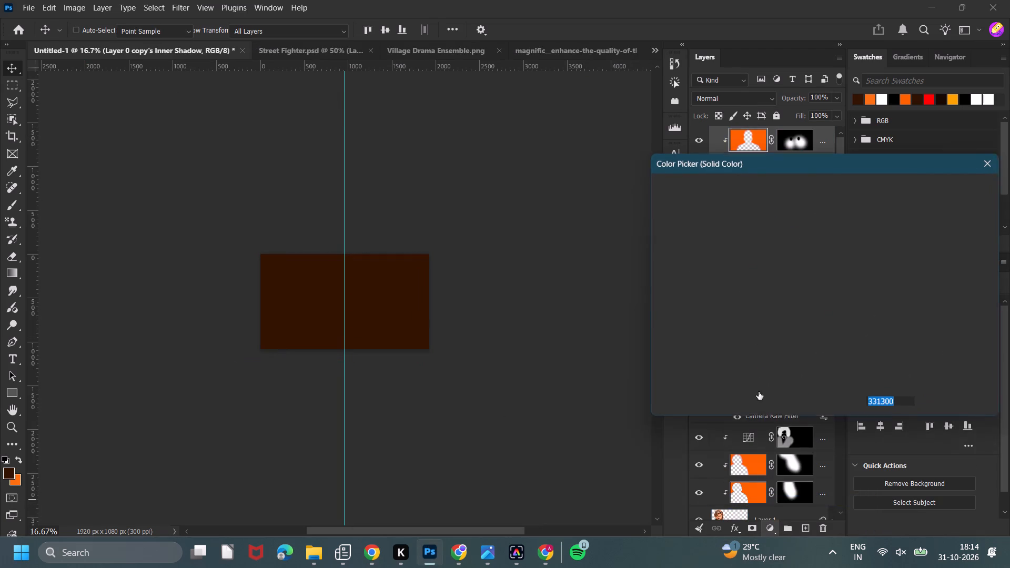
pyautogui.moveTo(810, 335); pyautogui.dragTo(836, 340)
pyautogui.click(935, 193)
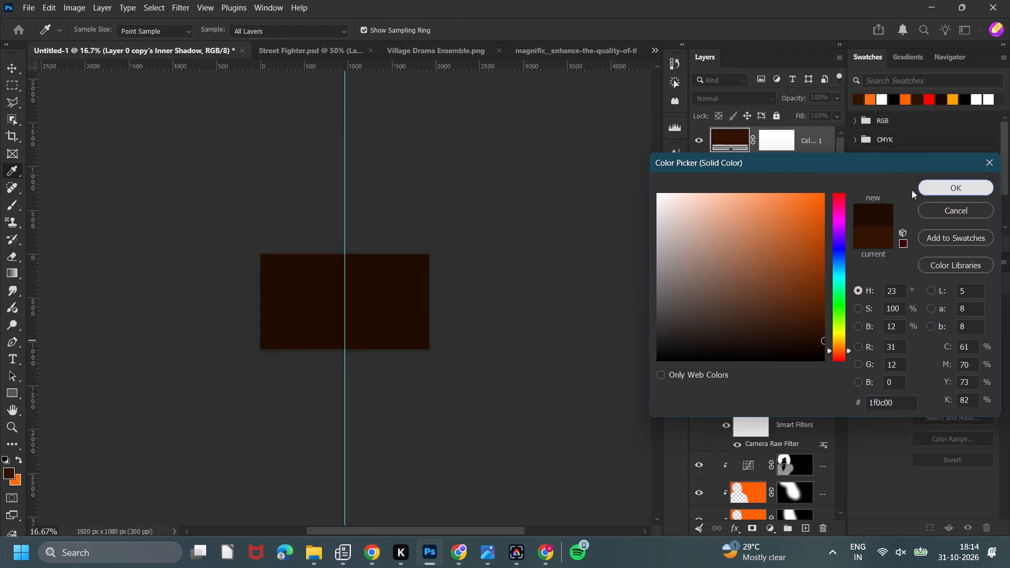
# Fill the mask of the dark brown color fill layer with black.
pyautogui.click(778, 138)
pyautogui.press('x')
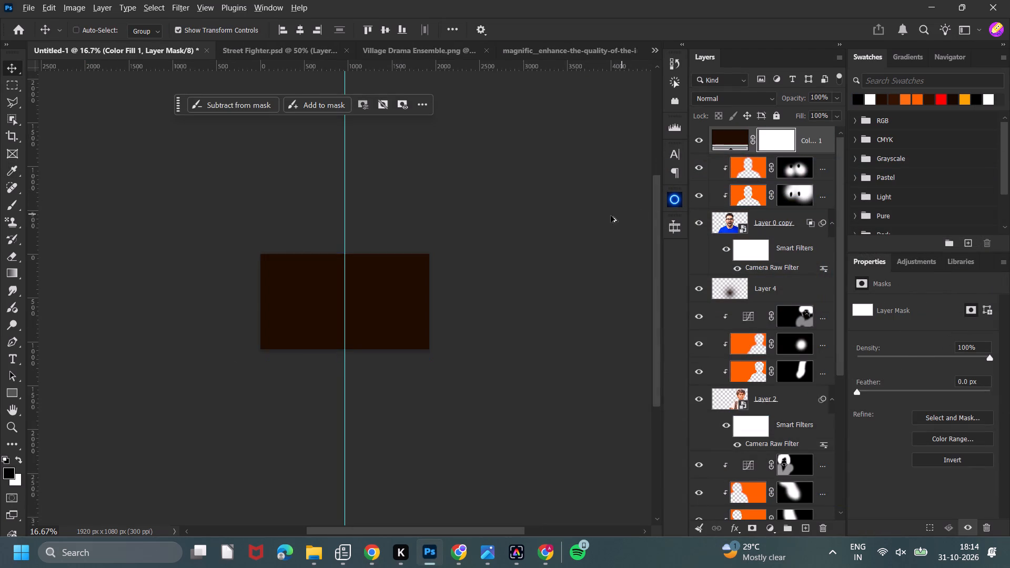
pyautogui.hotkey('alt', 'BackSpace')
# Paint white on the fill layer's mask with a soft 2900 px brush below the canvas, fading the thumbnail's lower edge into dark brown.
pyautogui.hotkey('ctrl', '-')
pyautogui.press('b')
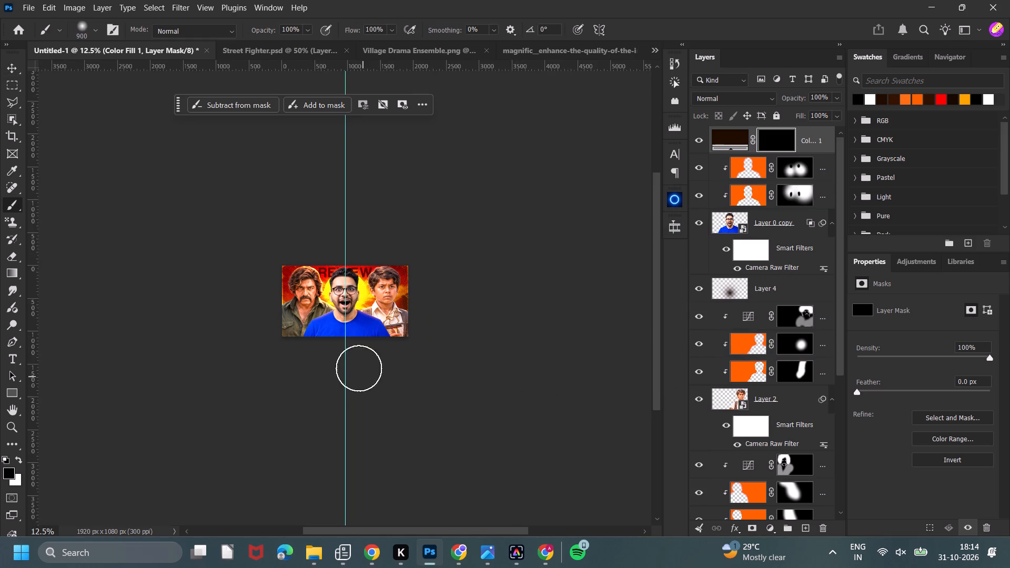
pyautogui.press('x')
pyautogui.press(']')
pyautogui.press(']')
pyautogui.press(']')
pyautogui.press(']')
pyautogui.press(']')
pyautogui.press(']')
pyautogui.press(']')
pyautogui.press(']')
pyautogui.press(']')
pyautogui.press(']')
pyautogui.press(']')
pyautogui.press(']')
pyautogui.press(']')
pyautogui.press(']')
pyautogui.press(']')
pyautogui.press(']')
pyautogui.press(']')
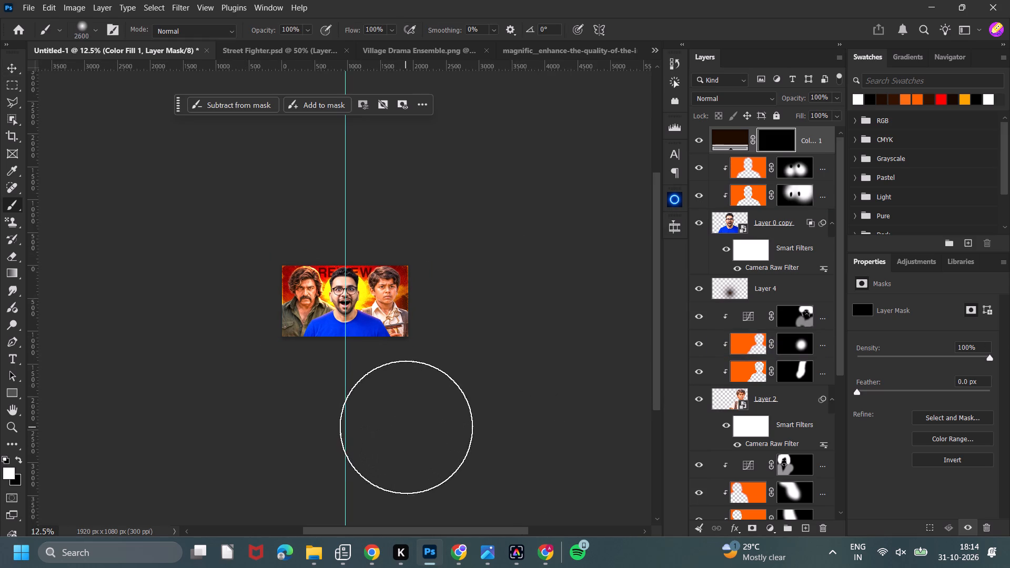
pyautogui.press(']')
pyautogui.press(']')
pyautogui.press(']')
pyautogui.doubleClick(420, 417)
pyautogui.click(413, 419)
pyautogui.click(402, 427)
pyautogui.click(392, 433)
pyautogui.click(380, 436)
pyautogui.click(374, 436)
pyautogui.click(363, 437)
pyautogui.click(358, 437)
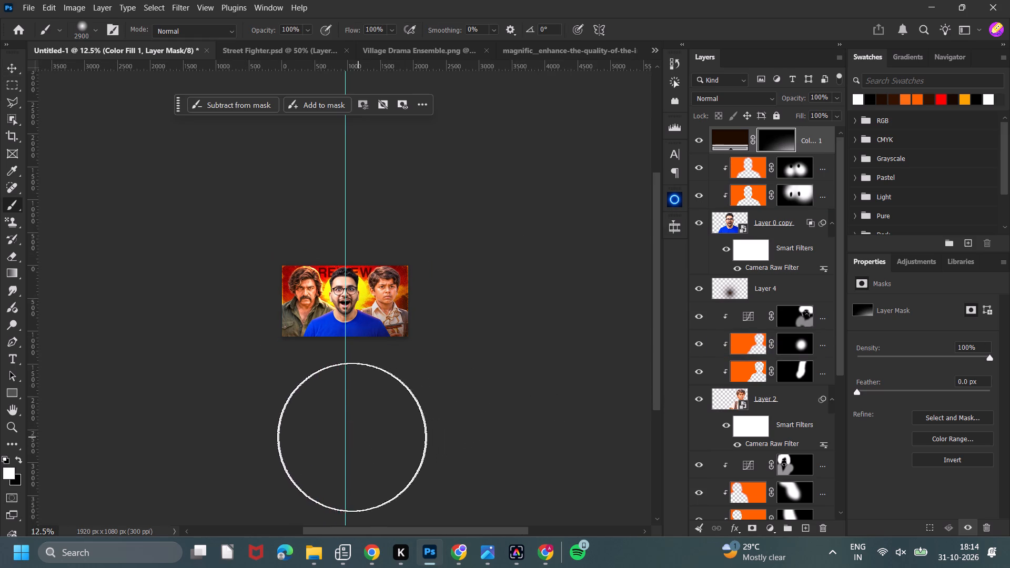
pyautogui.moveTo(342, 438); pyautogui.dragTo(338, 438)
pyautogui.click(324, 438)
pyautogui.click(307, 437)
pyautogui.click(295, 434)
pyautogui.click(280, 429)
pyautogui.moveTo(265, 422); pyautogui.dragTo(260, 420)
pyautogui.click(250, 417)
pyautogui.click(245, 415)
pyautogui.moveTo(234, 414); pyautogui.dragTo(224, 409)
pyautogui.click(221, 407)
pyautogui.click(211, 397)
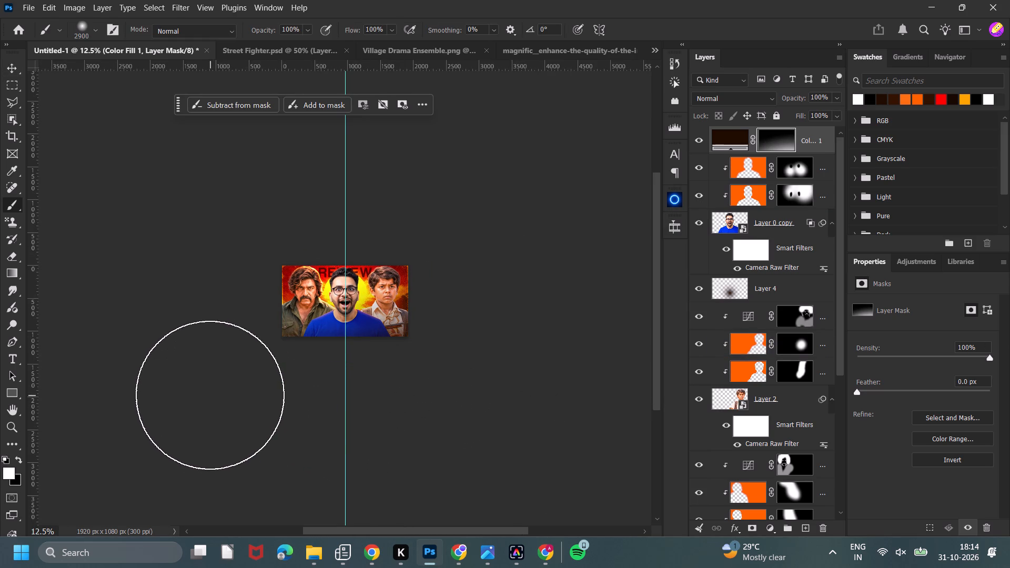
pyautogui.click(210, 391)
pyautogui.doubleClick(211, 386)
pyautogui.moveTo(231, 419); pyautogui.dragTo(241, 426)
pyautogui.moveTo(252, 429); pyautogui.dragTo(262, 431)
pyautogui.moveTo(275, 434); pyautogui.dragTo(291, 437)
pyautogui.moveTo(341, 437); pyautogui.dragTo(375, 439)
pyautogui.moveTo(387, 439); pyautogui.dragTo(402, 440)
pyautogui.moveTo(434, 438); pyautogui.dragTo(441, 435)
pyautogui.click(447, 434)
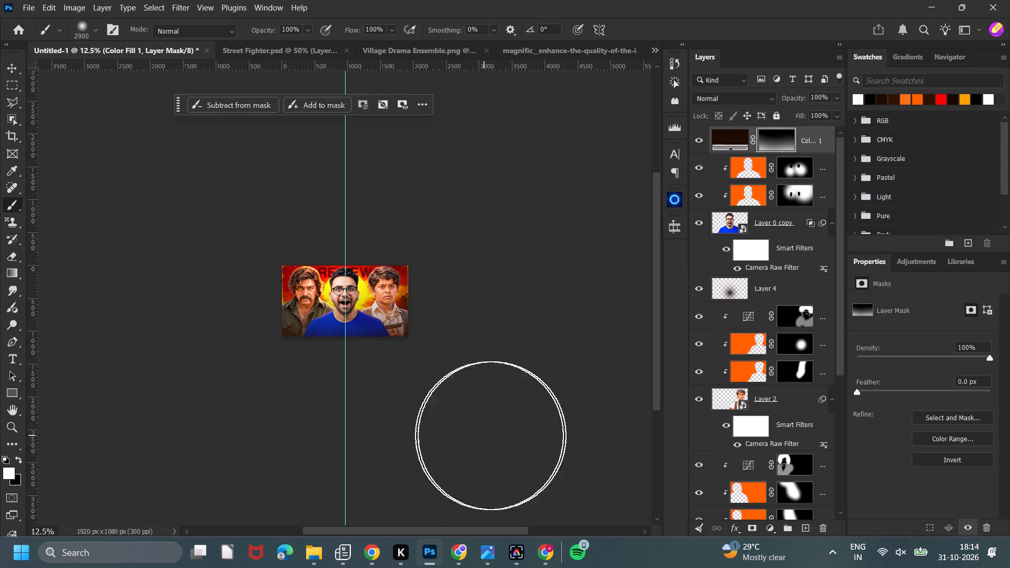
# Paint black on the fill layer's mask along the thumbnail's upper edge with a soft 1800 px brush.
pyautogui.press('x')
pyautogui.press('[')
pyautogui.press('[')
pyautogui.press('[')
pyautogui.press('[')
pyautogui.press('[')
pyautogui.press('[')
pyautogui.press('[')
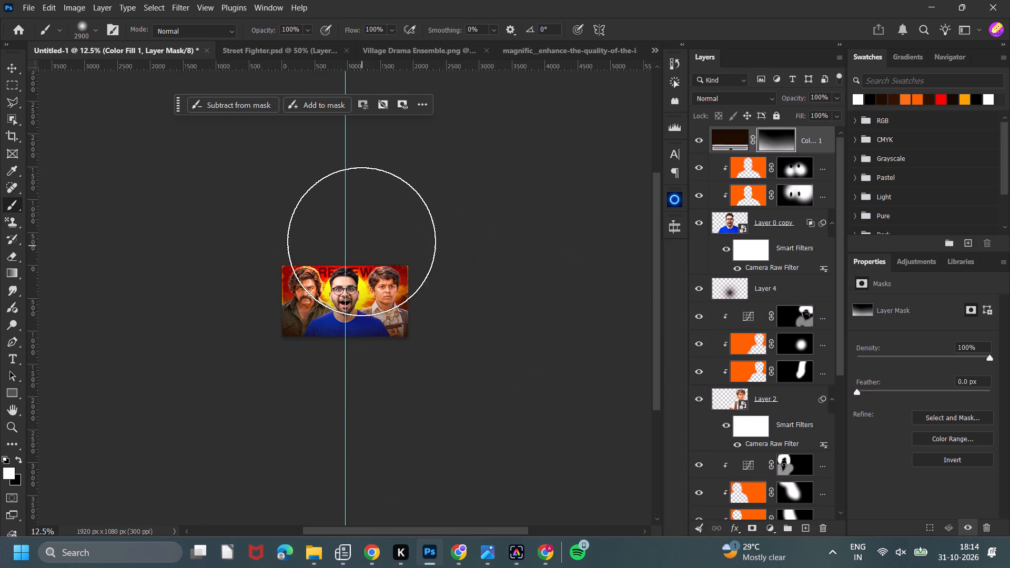
pyautogui.press('[')
pyautogui.press('[')
pyautogui.write('[[')
pyautogui.press('[')
pyautogui.press('[')
pyautogui.press('[')
pyautogui.press('[')
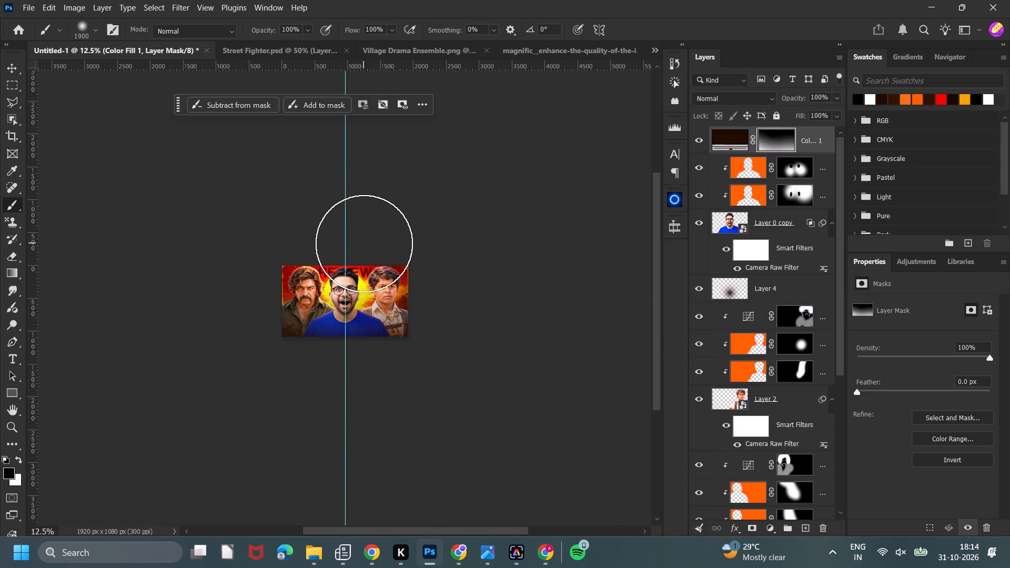
pyautogui.press('[')
pyautogui.moveTo(372, 242); pyautogui.dragTo(347, 245)
# Clear the dark fill from the heads and the REVIEW title by painting black on its mask, reducing the brush to 1400 px.
pyautogui.hotkey('ctrl', '=')
pyautogui.hotkey('ctrl', '=')
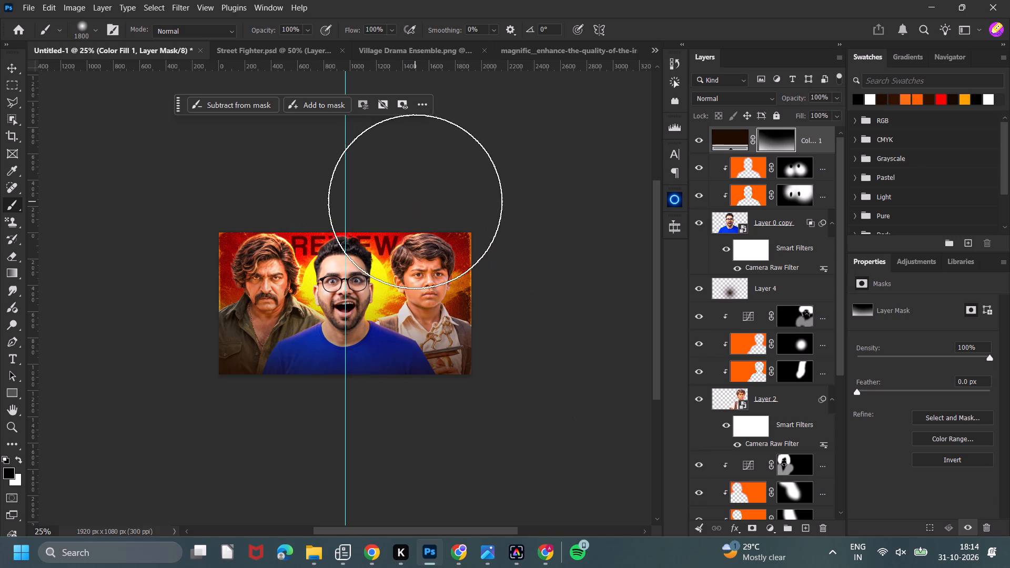
pyautogui.press('[')
pyautogui.press('[')
pyautogui.press('[')
pyautogui.click(430, 252)
pyautogui.click(433, 246)
pyautogui.click(428, 242)
pyautogui.click(417, 237)
pyautogui.click(405, 235)
pyautogui.press('[')
pyautogui.click(369, 228)
pyautogui.moveTo(334, 230); pyautogui.dragTo(331, 230)
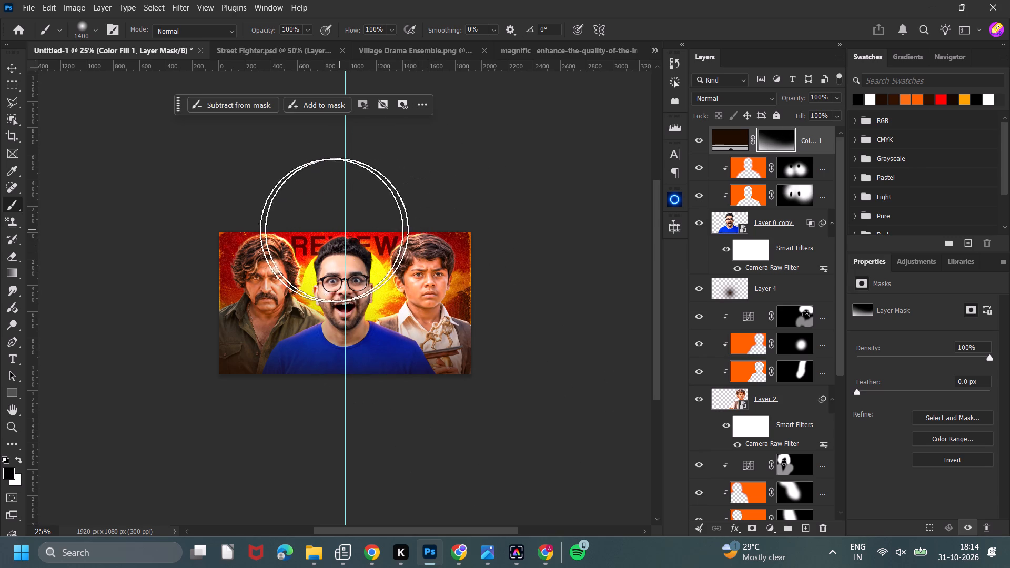
pyautogui.moveTo(331, 230); pyautogui.dragTo(318, 231)
pyautogui.click(292, 232)
pyautogui.click(274, 236)
pyautogui.click(267, 239)
pyautogui.click(258, 241)
pyautogui.moveTo(268, 243); pyautogui.dragTo(273, 243)
pyautogui.moveTo(279, 243); pyautogui.dragTo(286, 241)
pyautogui.moveTo(297, 239); pyautogui.dragTo(310, 241)
pyautogui.click(315, 242)
pyautogui.click(279, 242)
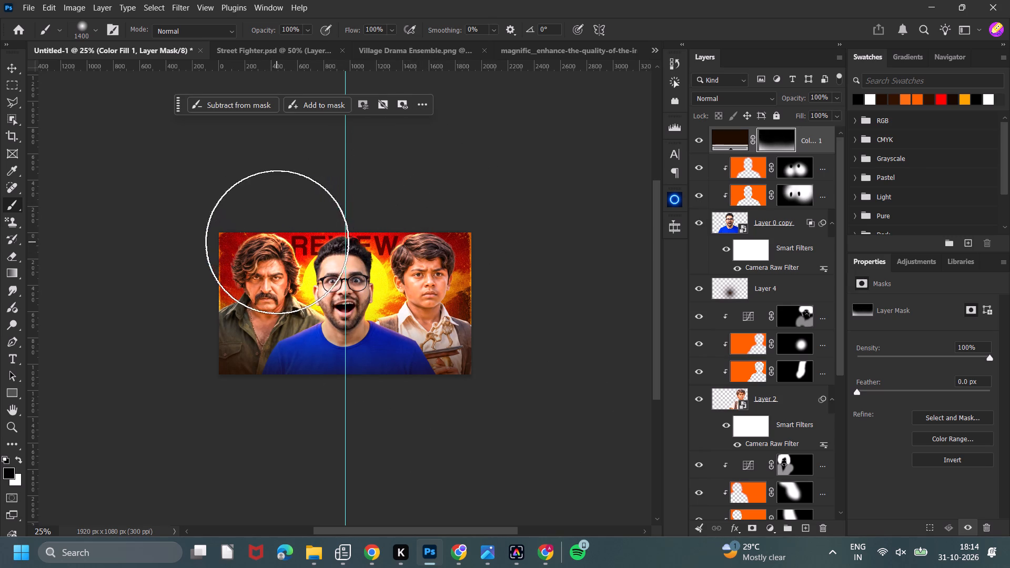
pyautogui.click(341, 238)
pyautogui.click(397, 238)
pyautogui.click(349, 247)
pyautogui.moveTo(347, 248); pyautogui.dragTo(359, 248)
pyautogui.doubleClick(431, 248)
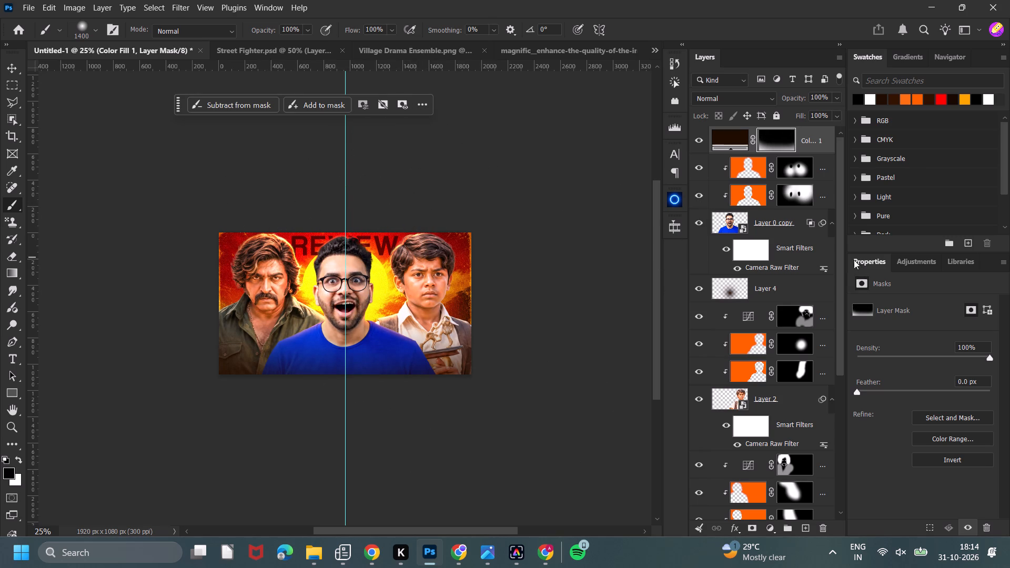
# Remove the vertical center guide from the thumbnail canvas.
pyautogui.click(17, 69)
pyautogui.click(500, 183)
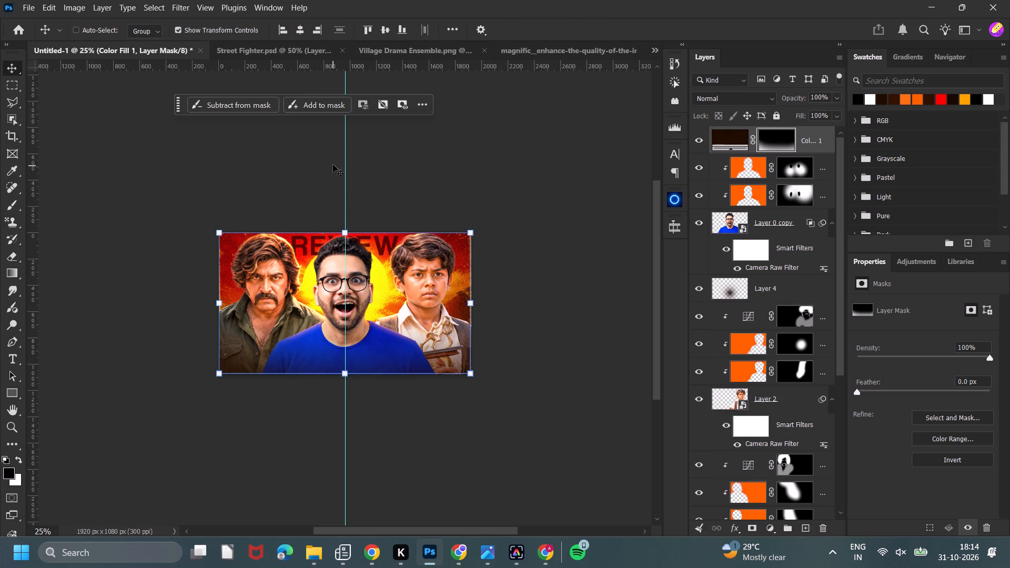
pyautogui.moveTo(347, 164); pyautogui.dragTo(0, 159)
pyautogui.click(324, 172)
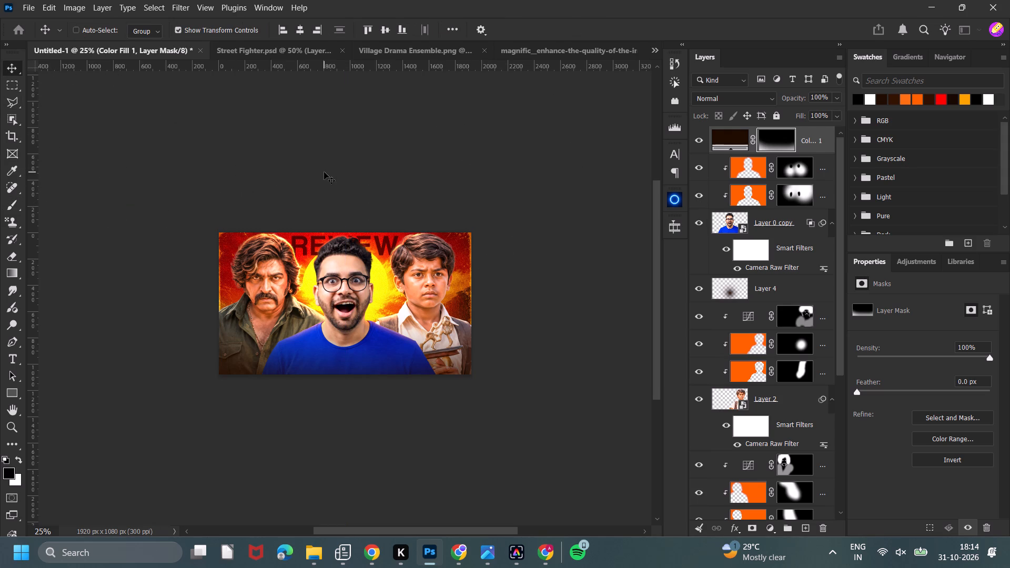
# Switch to the Chrome window with Krea and check the progress of the thumbnail enhancement.
pyautogui.click(465, 561)
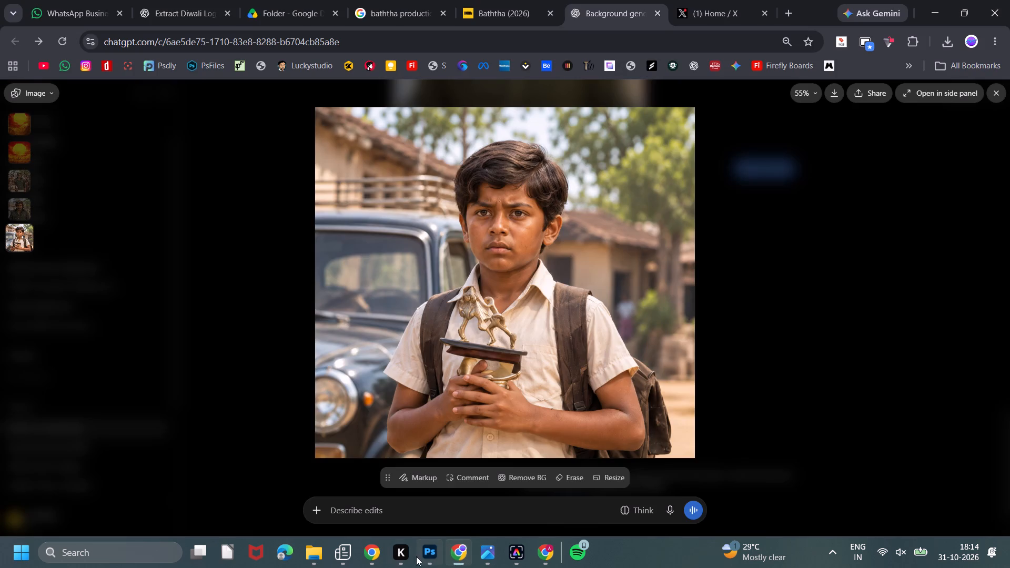
pyautogui.click(376, 552)
pyautogui.click(376, 552)
pyautogui.click(376, 552)
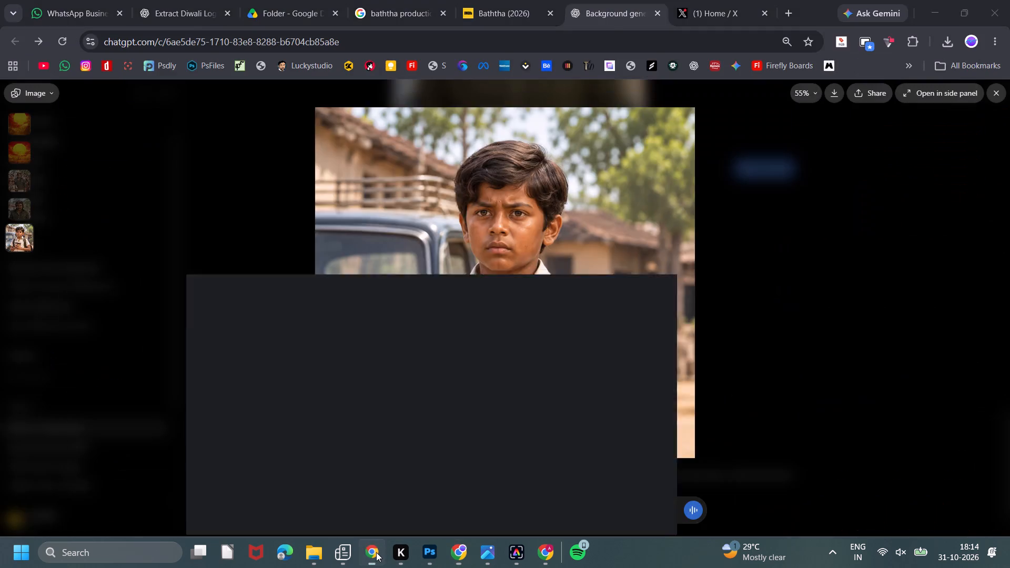
pyautogui.click(376, 552)
pyautogui.click(373, 552)
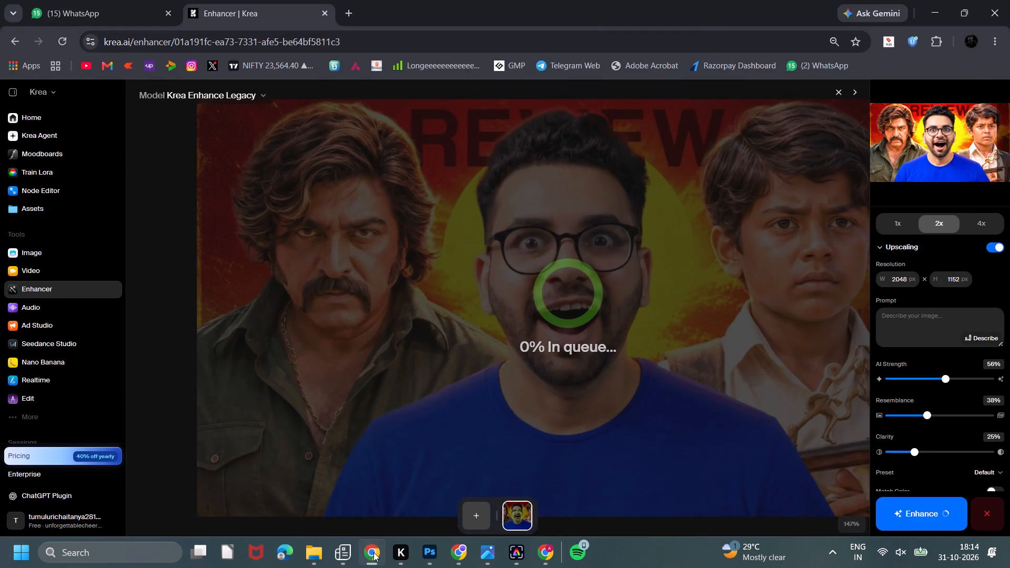
pyautogui.click(373, 552)
# Open the Baththa poster download (23).png from the Downloads folder as a separate Photoshop document.
pyautogui.click(322, 553)
pyautogui.doubleClick(504, 175)
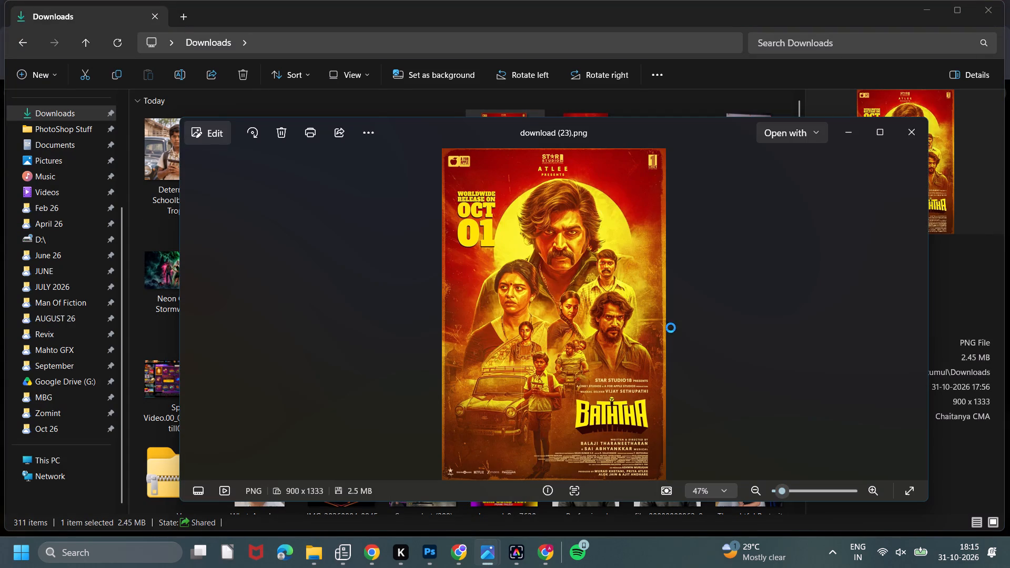
pyautogui.moveTo(591, 402); pyautogui.dragTo(467, 452)
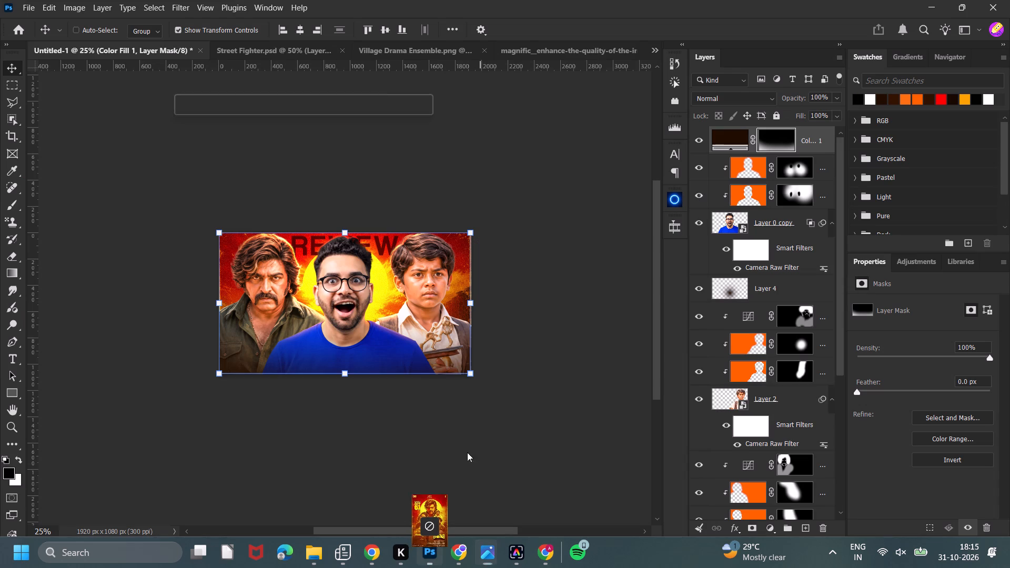
pyautogui.moveTo(467, 452); pyautogui.dragTo(576, 28)
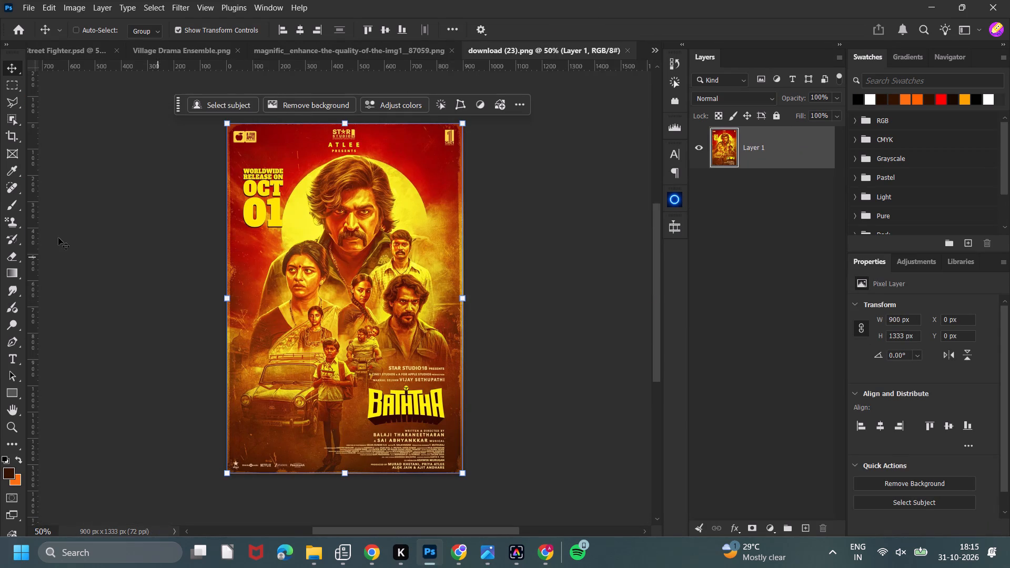
# Select the yellow BATHTHA title on the poster with Object Selection, copy it to its own layer and convert it to a smart object.
pyautogui.click(13, 125)
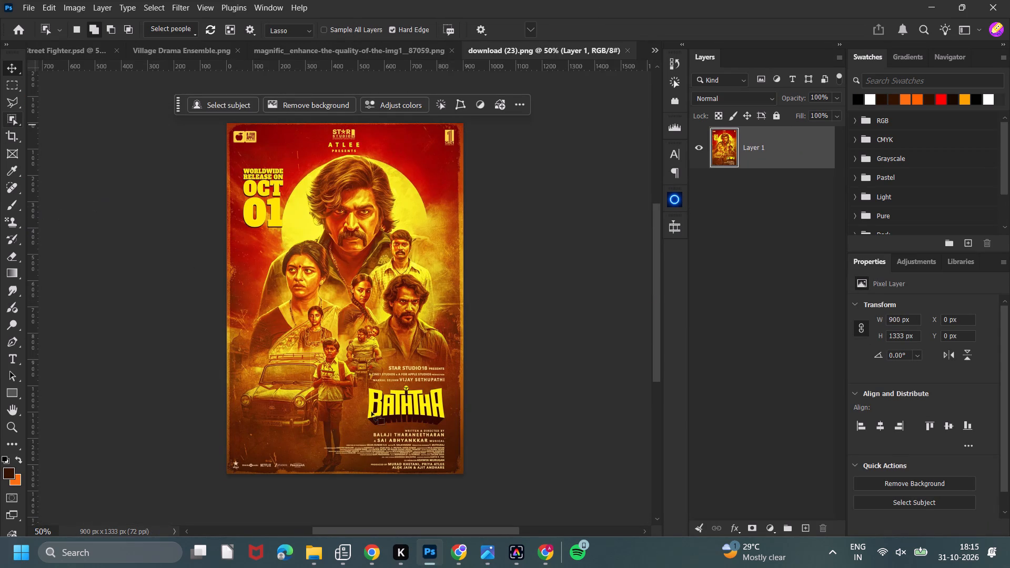
pyautogui.moveTo(368, 430); pyautogui.dragTo(361, 417)
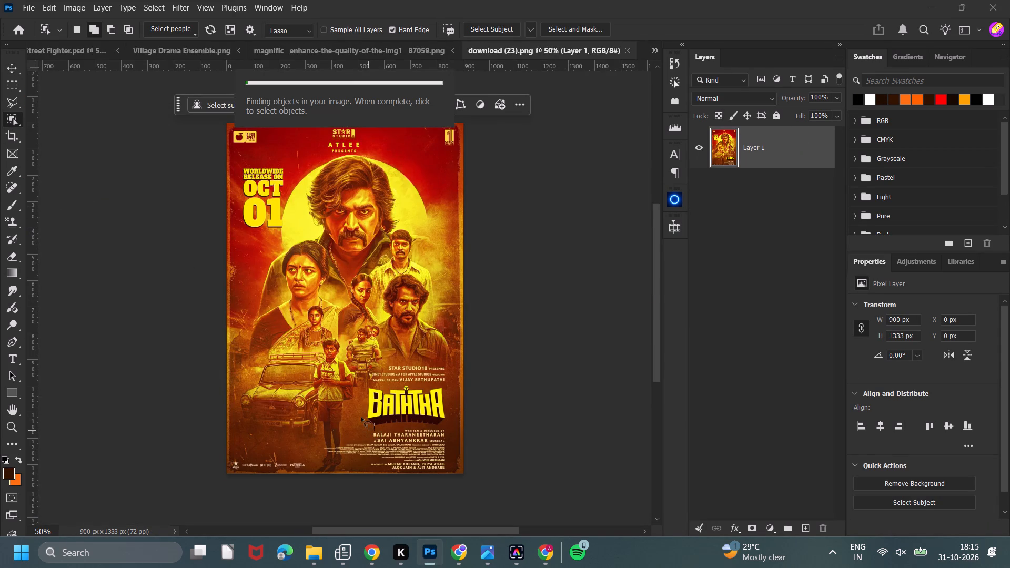
pyautogui.moveTo(361, 417); pyautogui.dragTo(379, 385)
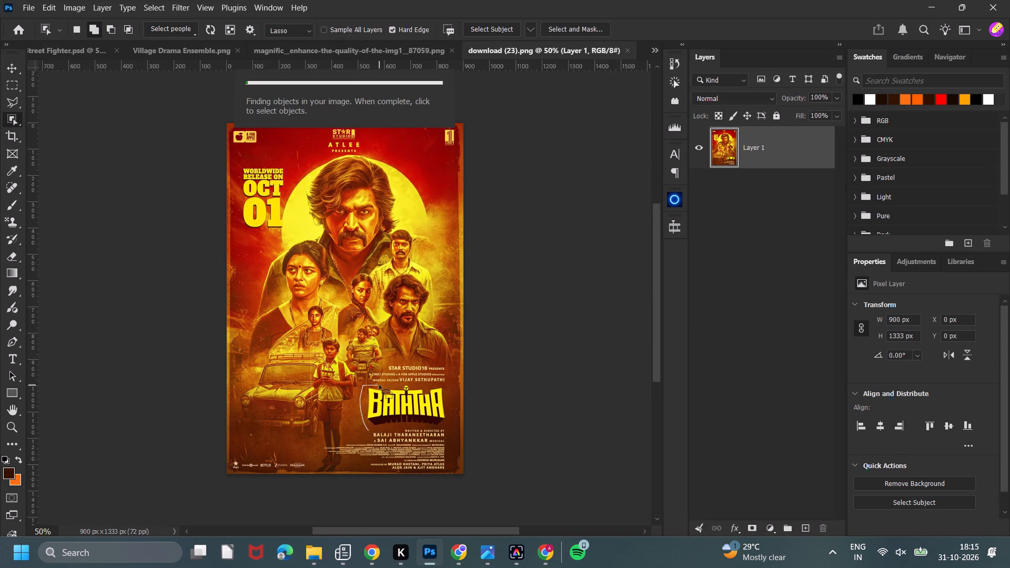
pyautogui.moveTo(379, 385); pyautogui.dragTo(450, 427)
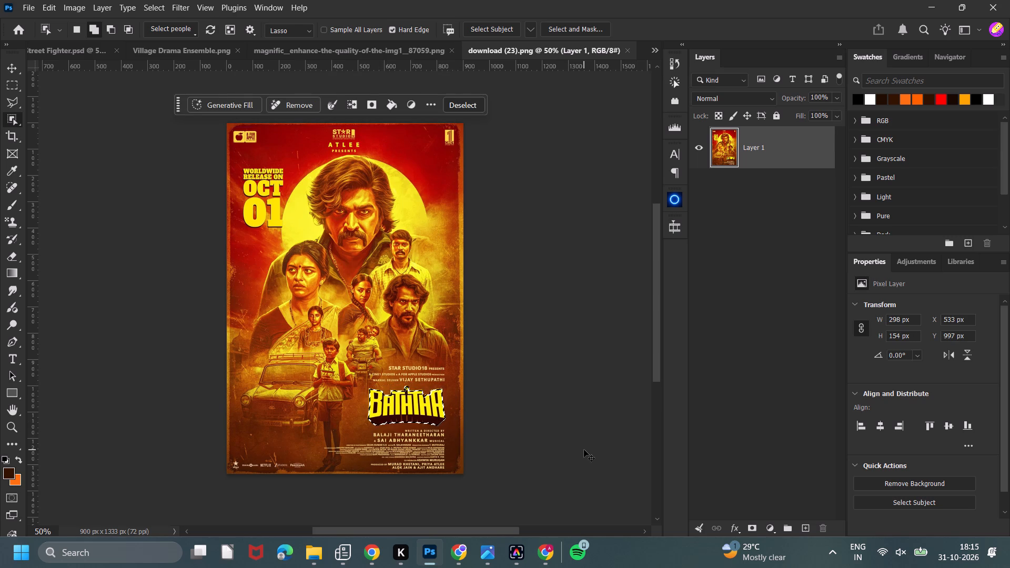
pyautogui.hotkey('ctrl', 'j')
pyautogui.rightClick(790, 153)
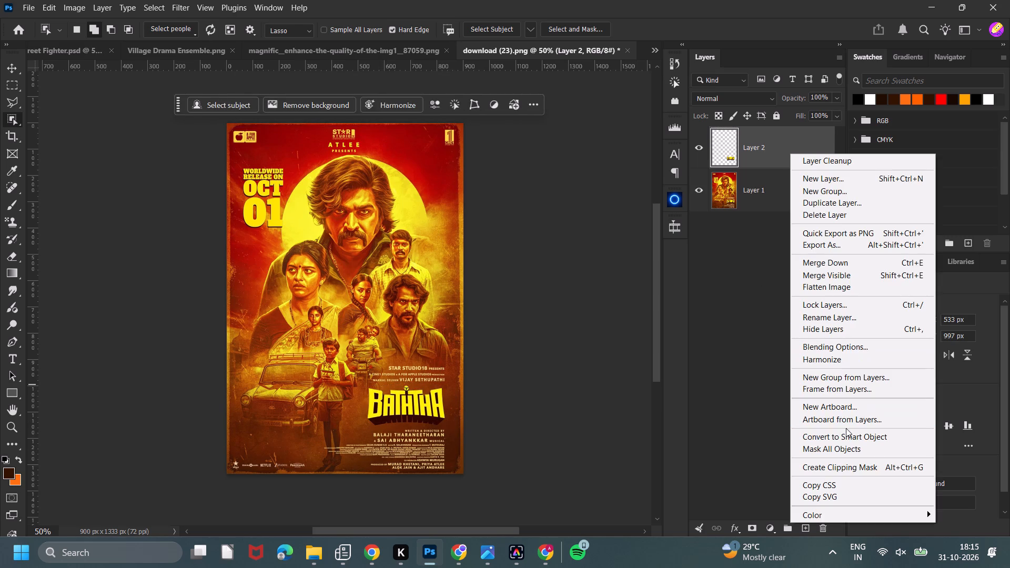
pyautogui.click(846, 437)
# Bring the title smart object through Village Drama Ensemble.png and paste it into the Untitled-1 thumbnail above the dark fill.
pyautogui.moveTo(790, 154); pyautogui.dragTo(76, 52)
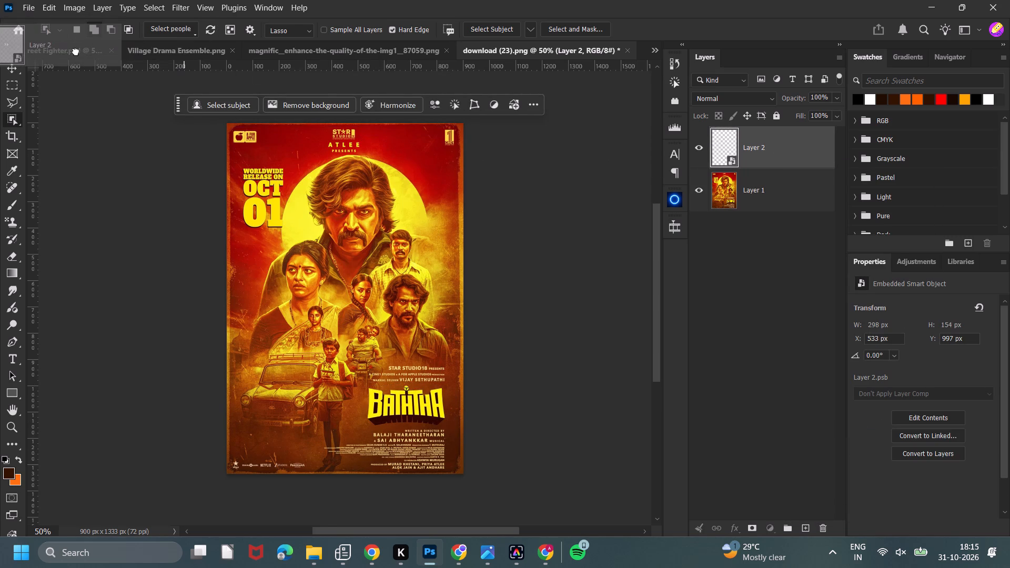
pyautogui.moveTo(76, 52); pyautogui.dragTo(303, 53)
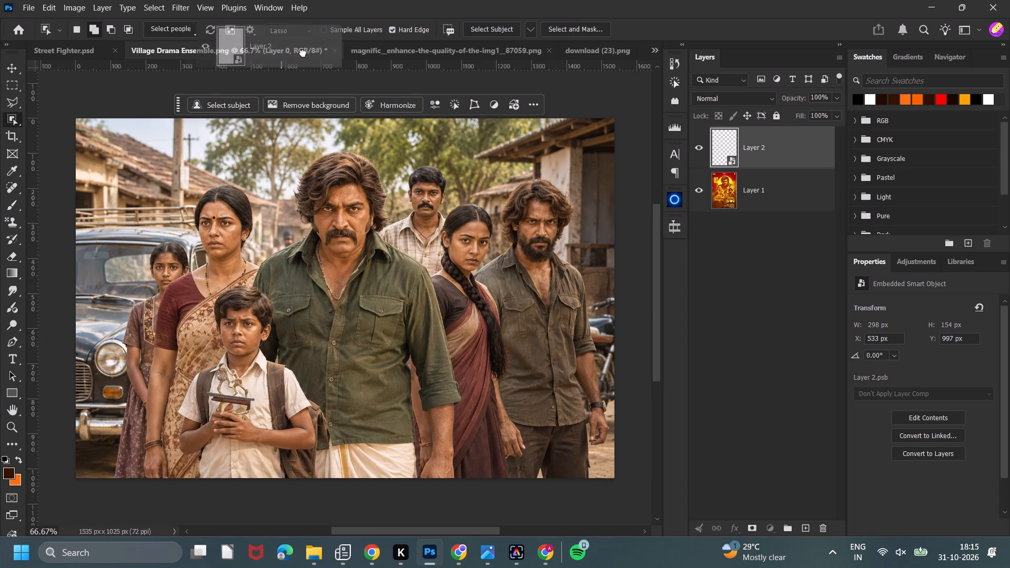
pyautogui.moveTo(303, 53); pyautogui.dragTo(279, 322)
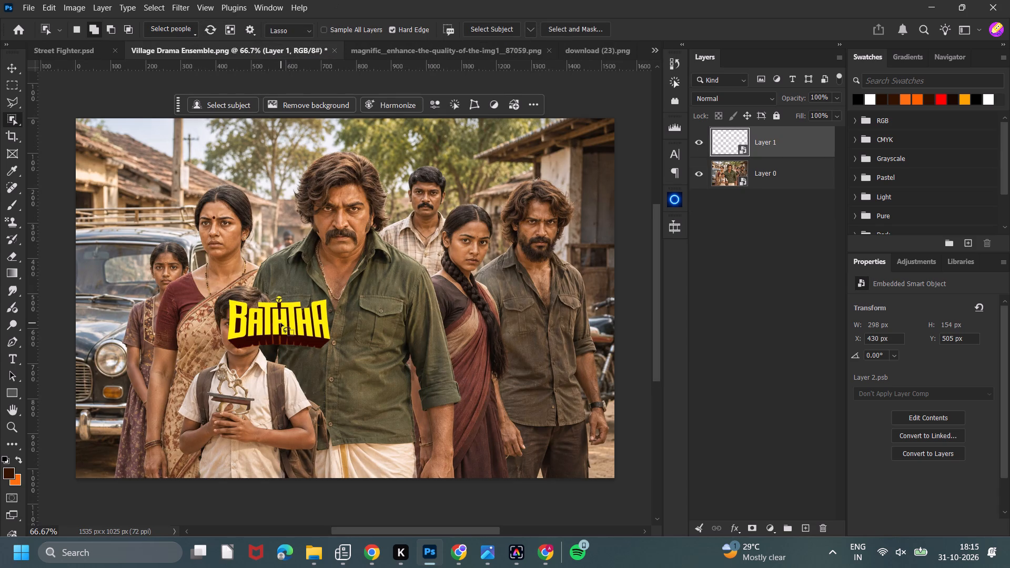
pyautogui.click(16, 71)
pyautogui.hotkey('ctrl', 'c')
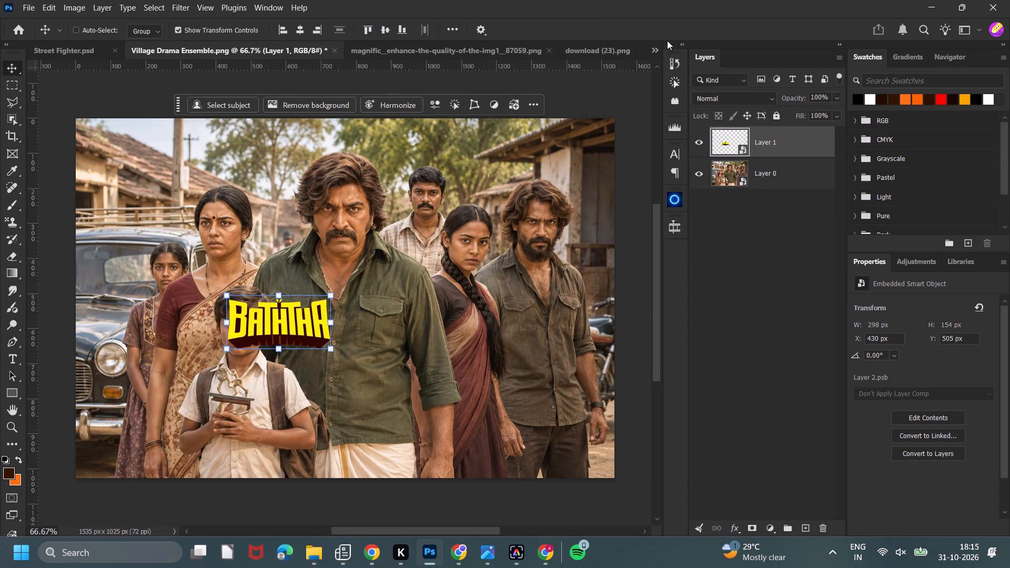
pyautogui.click(658, 48)
pyautogui.click(680, 58)
pyautogui.hotkey('ctrl', 'v')
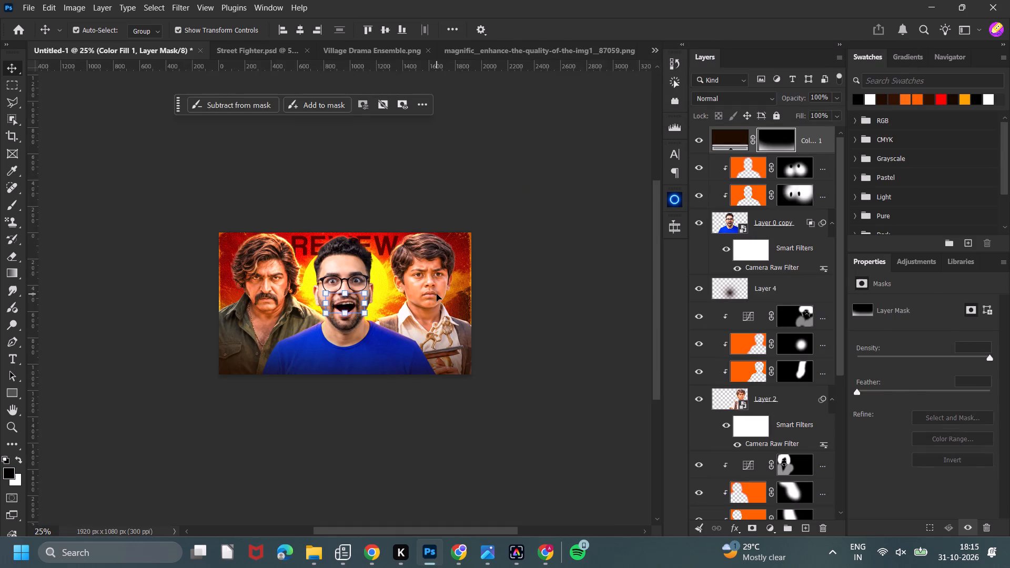
# Enlarge the title over the blue shirt to about 866 × 447 px, centre it horizontally and nudge it up.
pyautogui.moveTo(342, 302); pyautogui.dragTo(336, 327)
pyautogui.moveTo(358, 334); pyautogui.dragTo(395, 368)
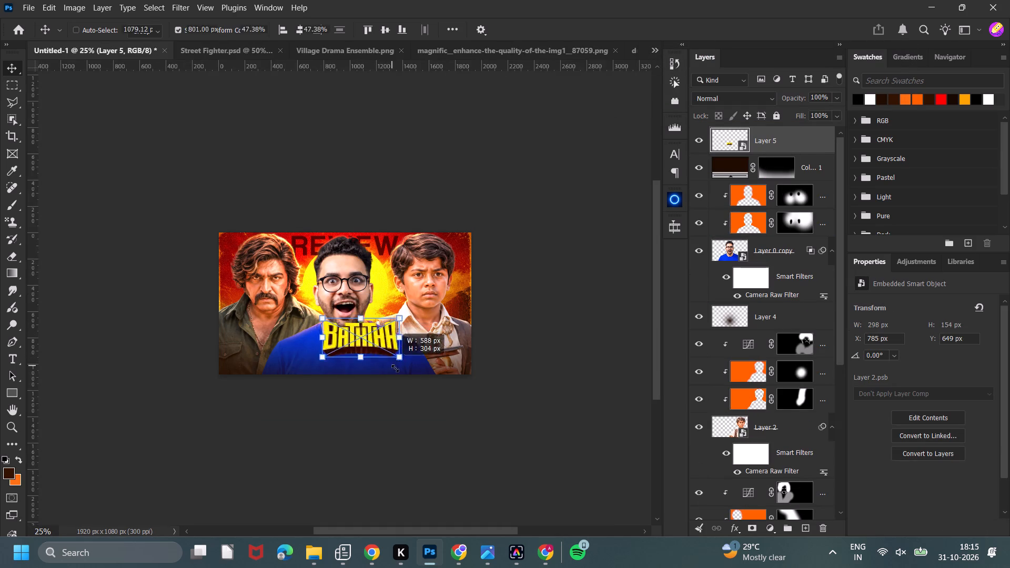
pyautogui.moveTo(395, 368); pyautogui.dragTo(425, 387)
pyautogui.moveTo(407, 354); pyautogui.dragTo(370, 363)
pyautogui.click(656, 21)
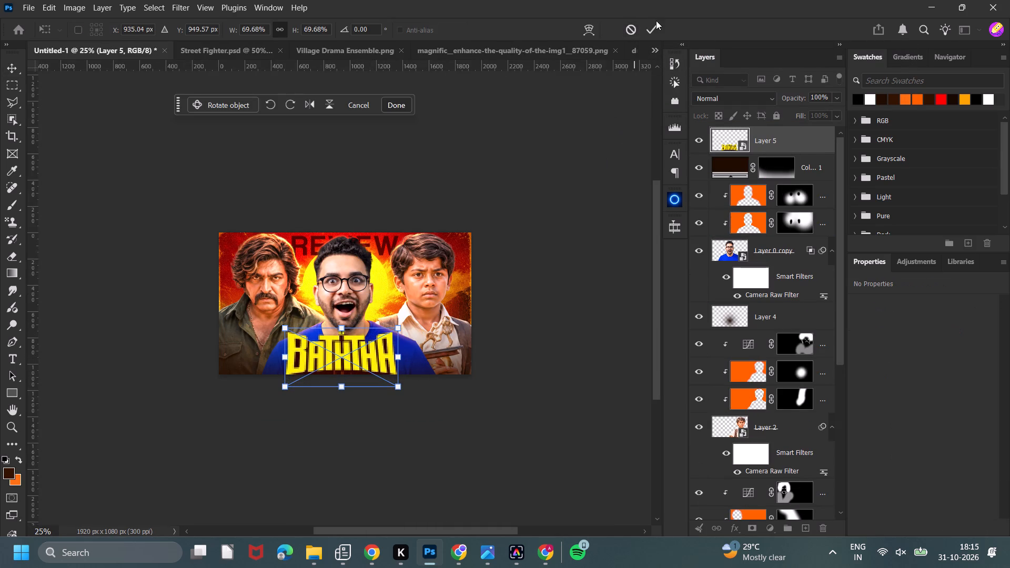
pyautogui.click(654, 33)
pyautogui.click(301, 34)
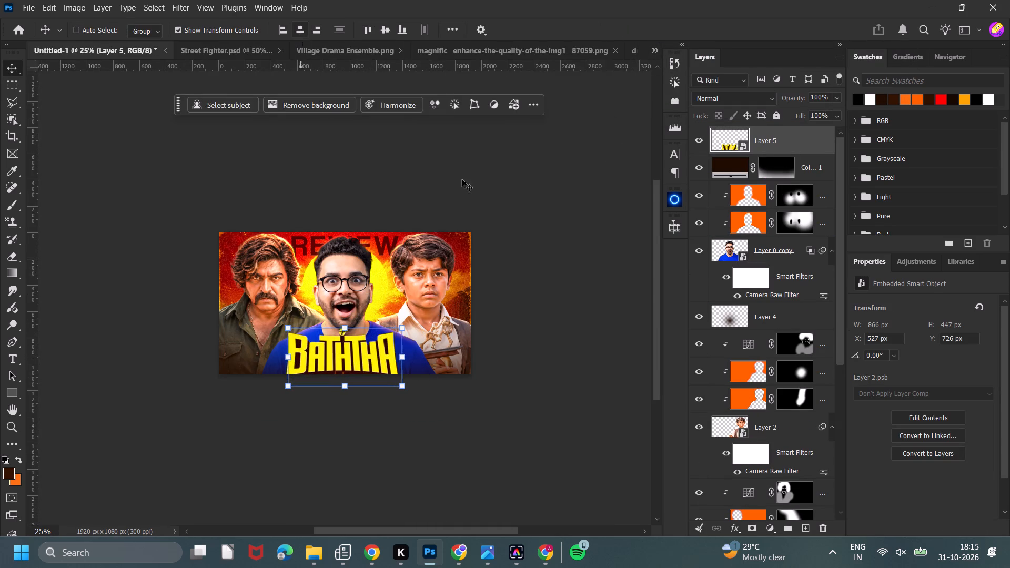
pyautogui.click(512, 233)
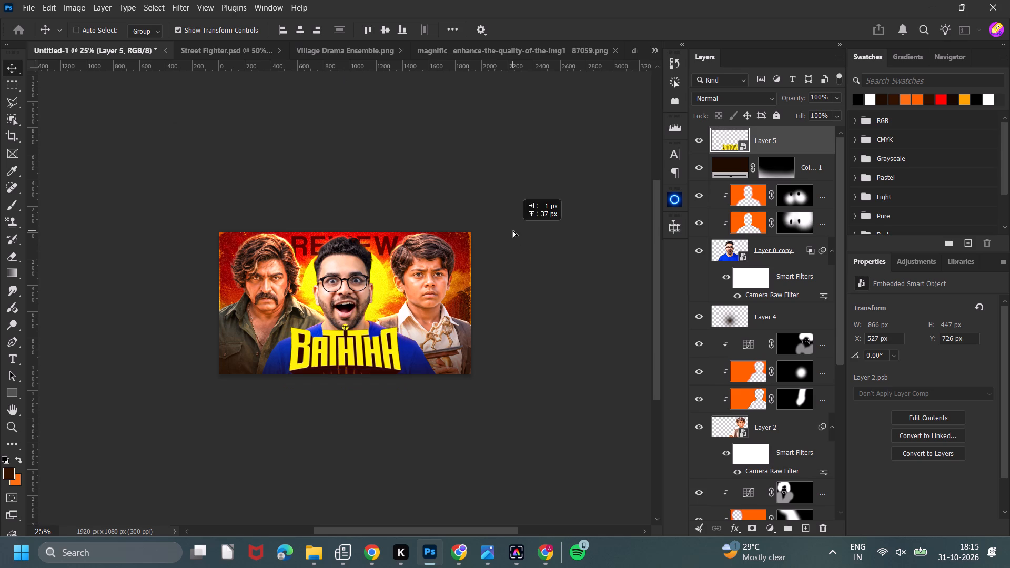
pyautogui.press('Up')
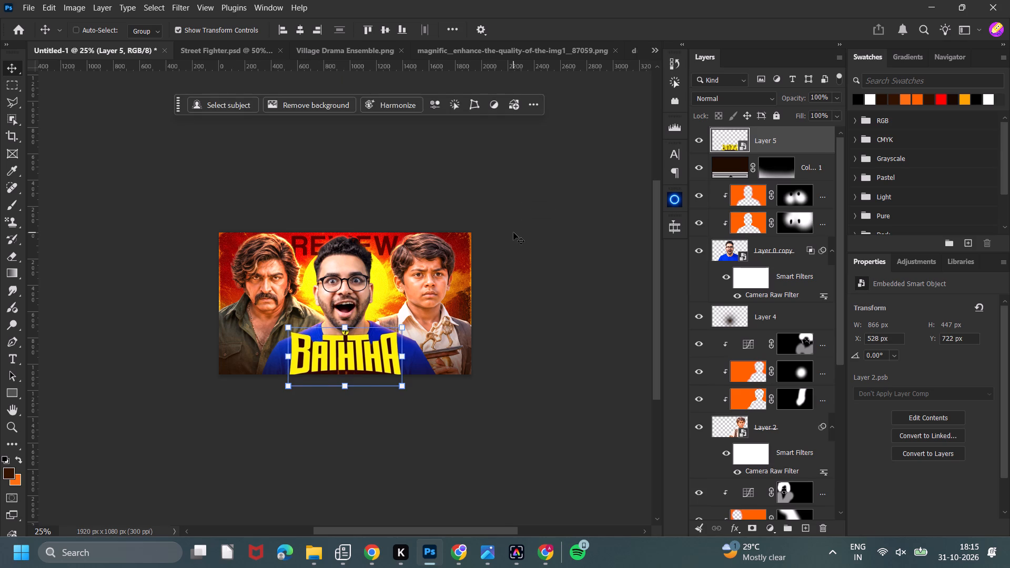
pyautogui.press('Up')
pyautogui.press('Up')
pyautogui.click(514, 234)
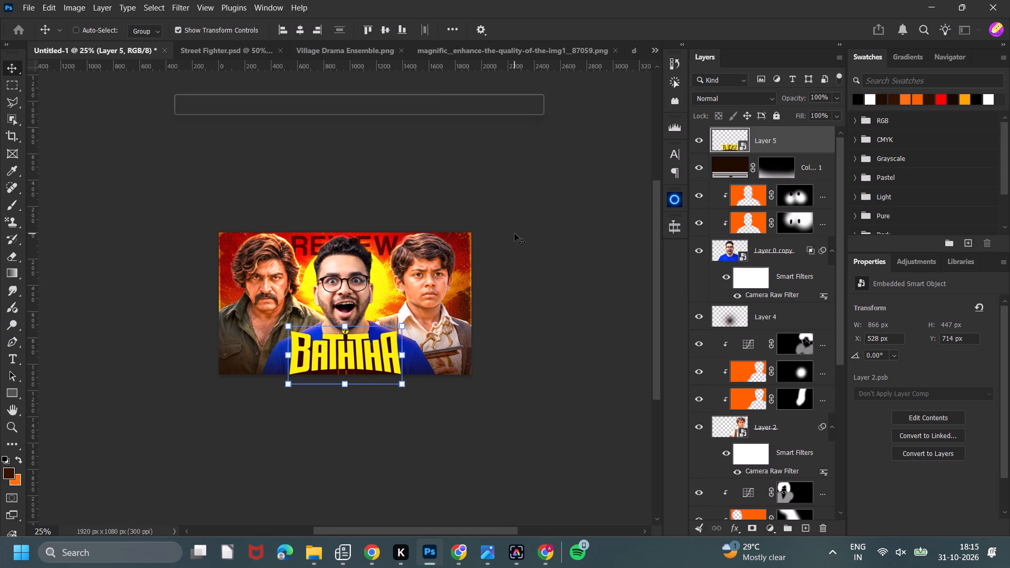
# Scale the title down to about 784 × 405 px, centre it horizontally again and nudge it to about Y 752 px.
pyautogui.moveTo(404, 327); pyautogui.dragTo(396, 337)
pyautogui.click(658, 32)
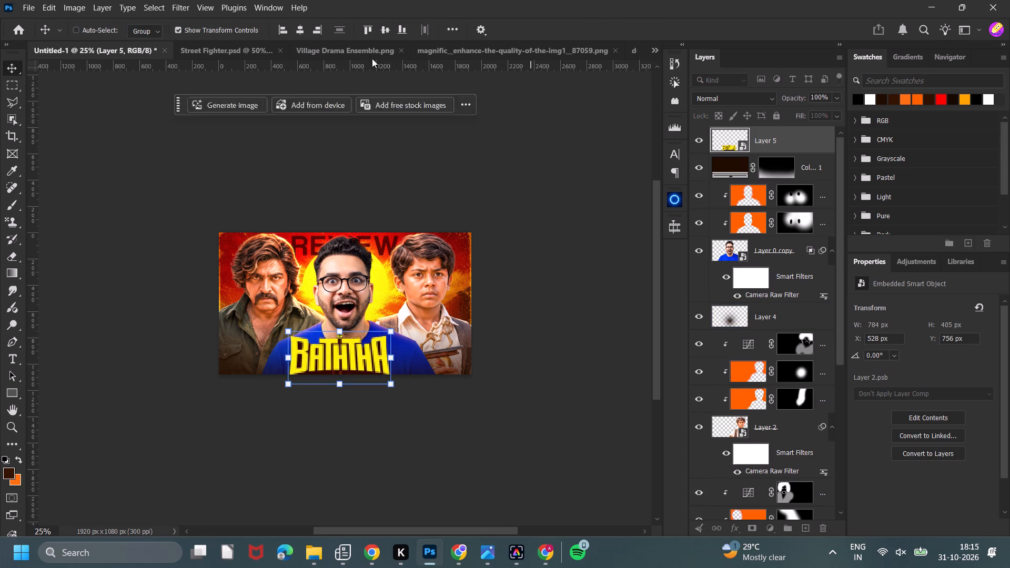
pyautogui.click(306, 29)
pyautogui.click(525, 265)
pyautogui.press('Up')
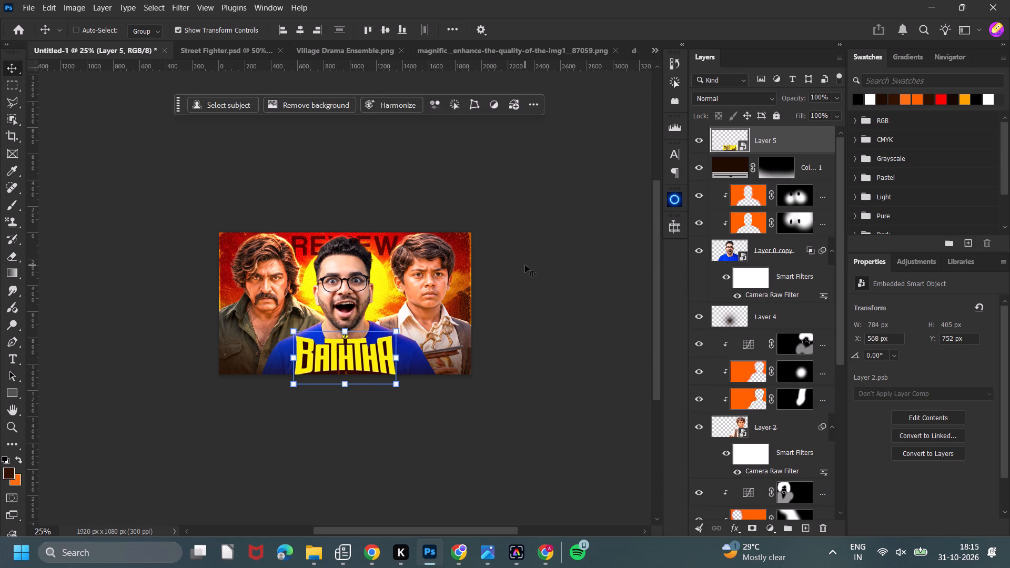
pyautogui.press('Up')
pyautogui.click(529, 266)
pyautogui.press('Down')
pyautogui.click(529, 266)
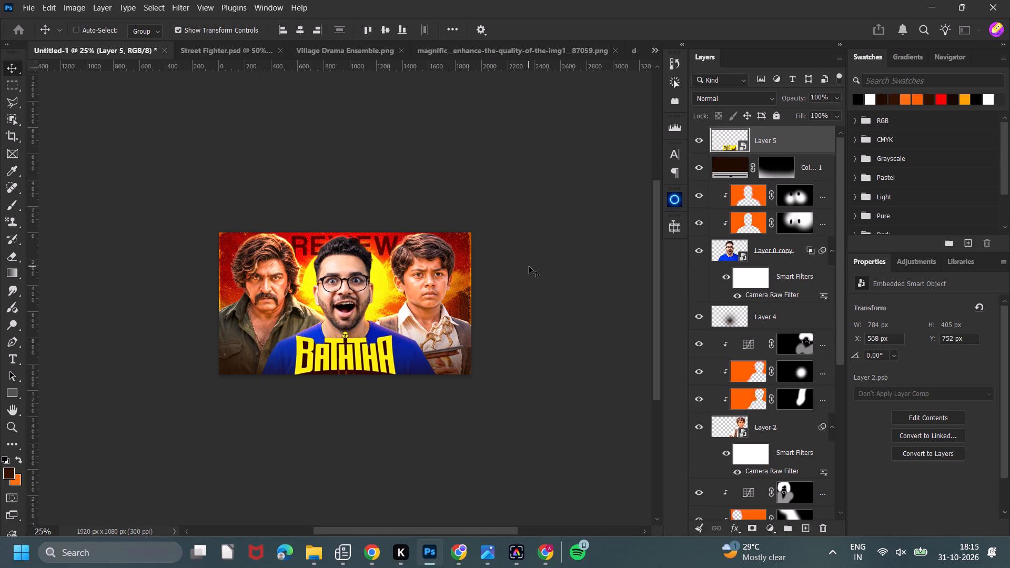
pyautogui.click(529, 266)
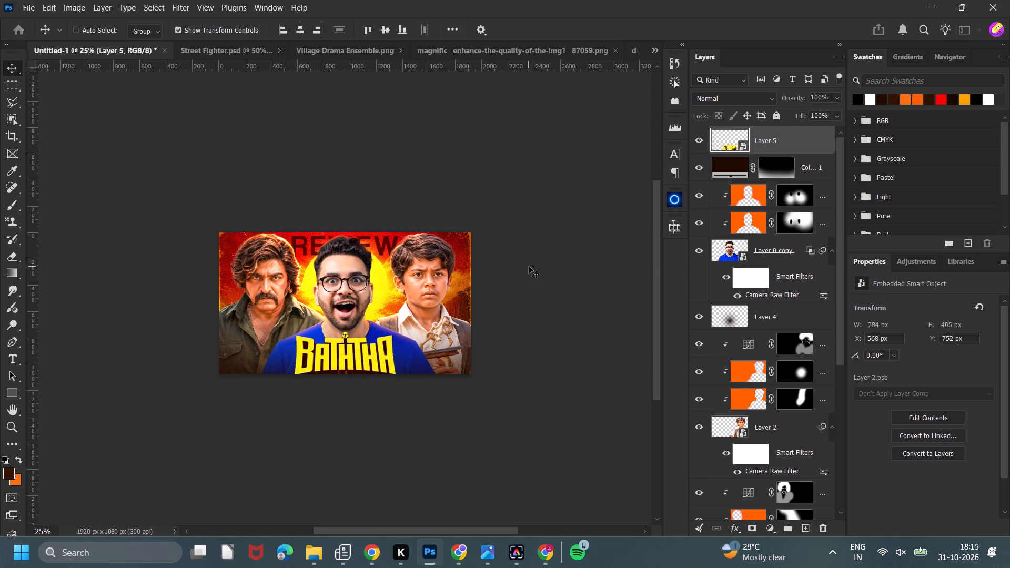
pyautogui.click(529, 266)
# Paint white on the dark fill's mask around the bottom centre beneath the title, reducing the brush to 800 px.
pyautogui.click(775, 169)
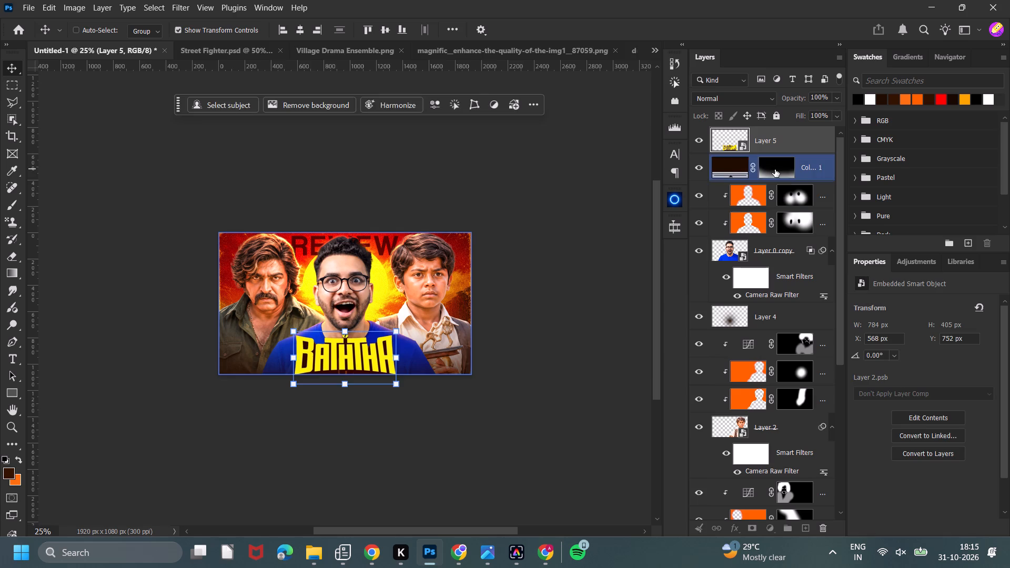
pyautogui.press('b')
pyautogui.press('x')
pyautogui.press('[')
pyautogui.press('[')
pyautogui.press('[')
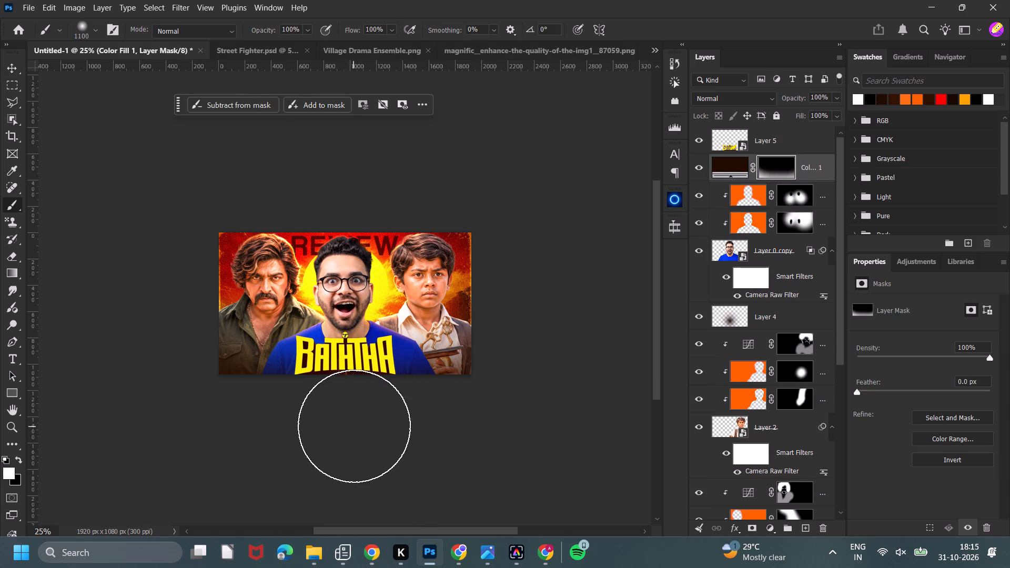
pyautogui.press('[')
pyautogui.doubleClick(347, 416)
pyautogui.doubleClick(356, 414)
pyautogui.press('[')
pyautogui.doubleClick(332, 415)
pyautogui.tripleClick(327, 412)
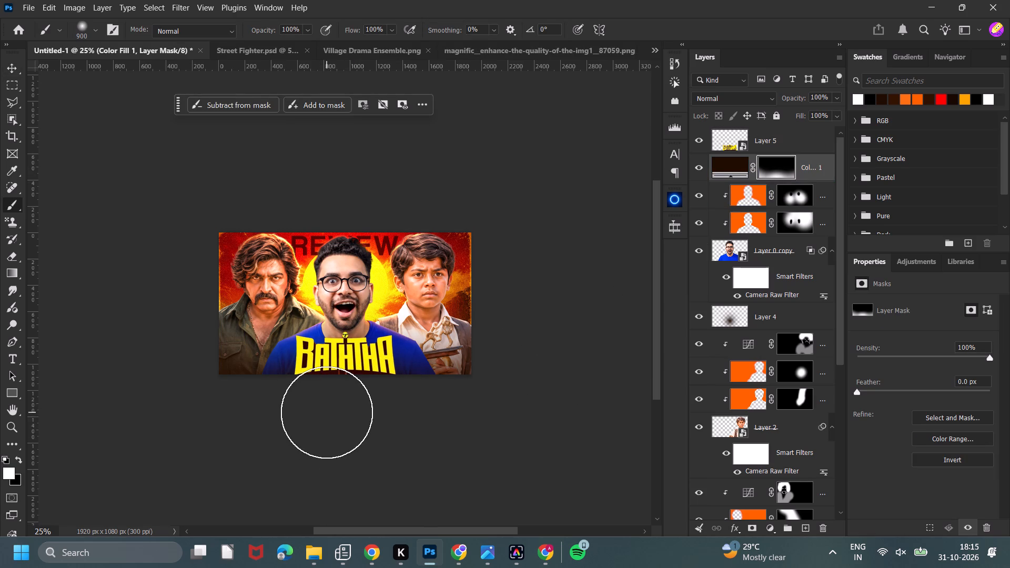
pyautogui.press('[')
pyautogui.click(347, 411)
pyautogui.click(347, 408)
pyautogui.moveTo(347, 408); pyautogui.dragTo(347, 415)
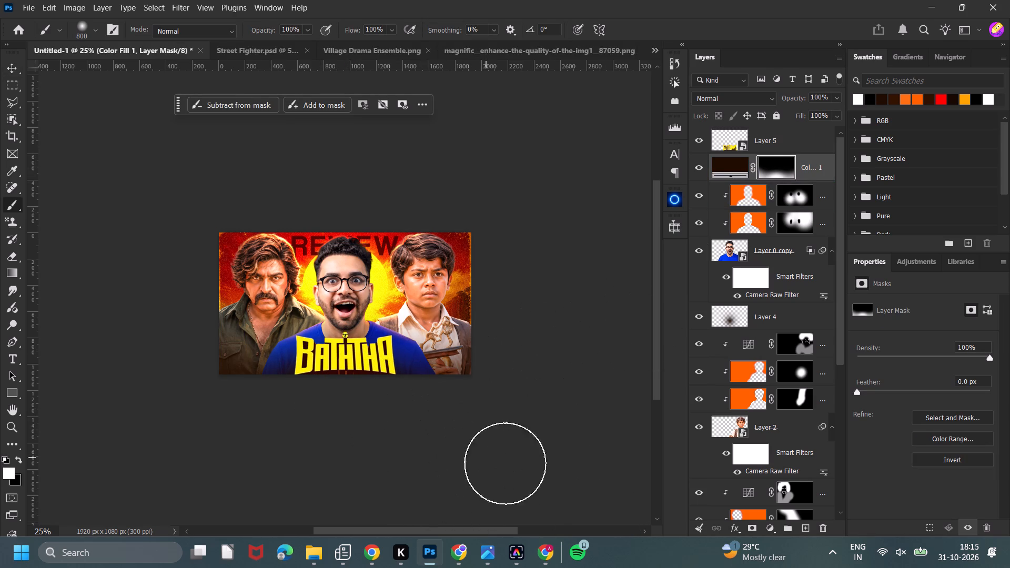
# Mask out the remaining background of the BATHTHA title layer with Remove Background, comparing before and after.
pyautogui.click(766, 141)
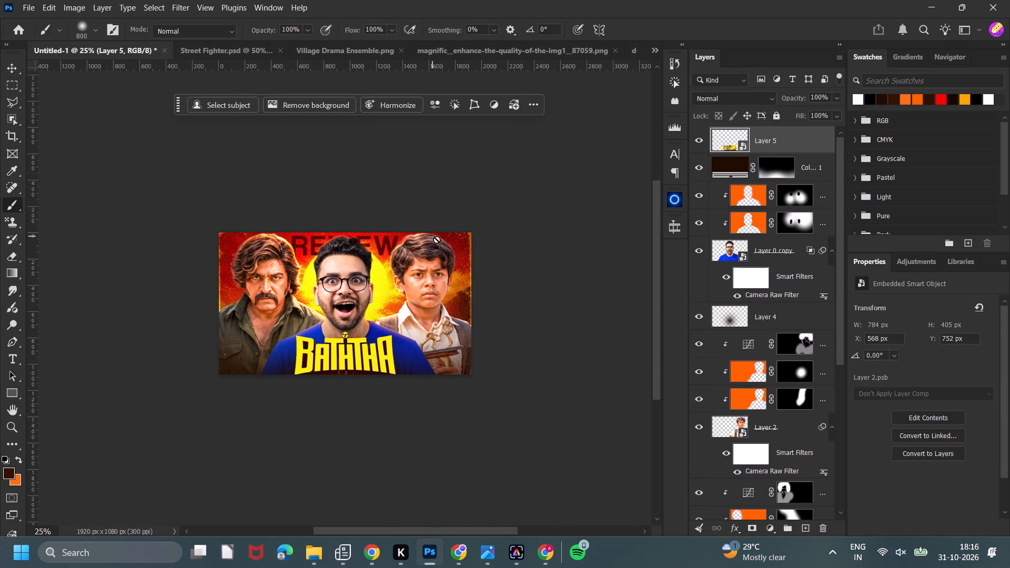
pyautogui.click(266, 102)
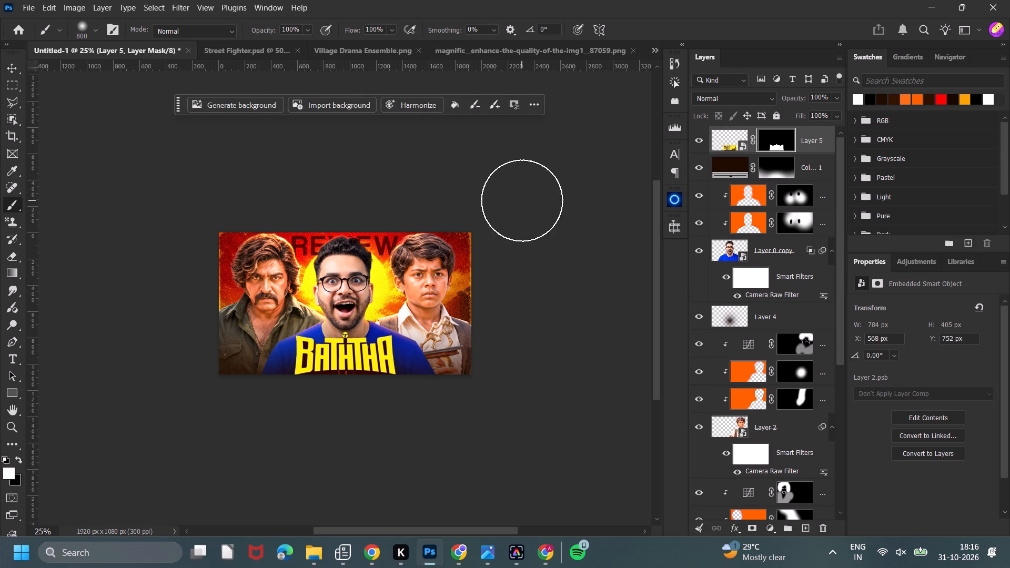
pyautogui.hotkey('ctrl', 'z')
pyautogui.hotkey('ctrl', 'shift', 'z')
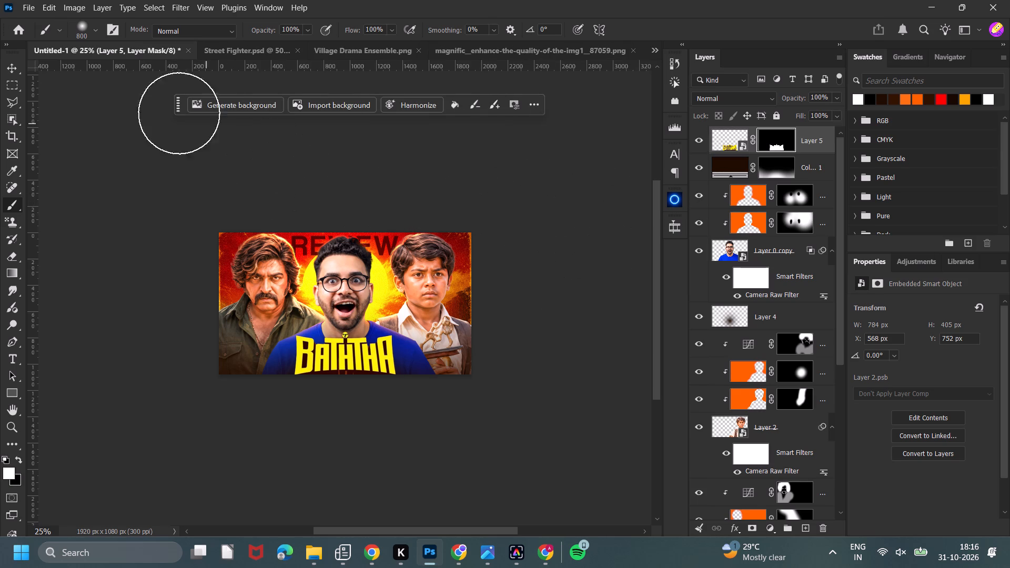
pyautogui.click(13, 64)
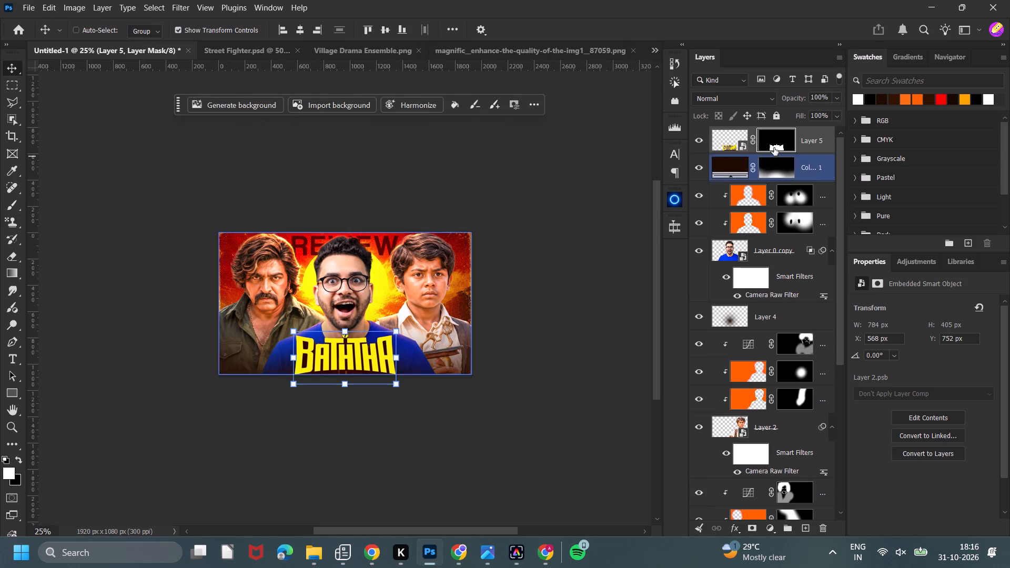
# Switch to the Chrome window with Krea, check the thumbnail enhancement's progress and return to Photoshop.
pyautogui.click(463, 555)
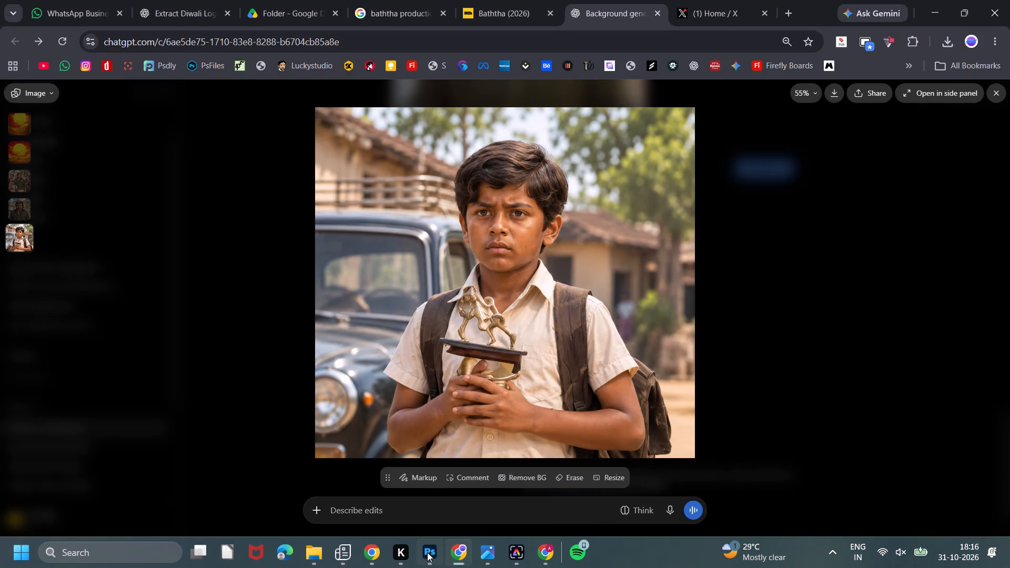
pyautogui.click(420, 552)
pyautogui.click(368, 553)
pyautogui.scroll(-1, 516, 346)
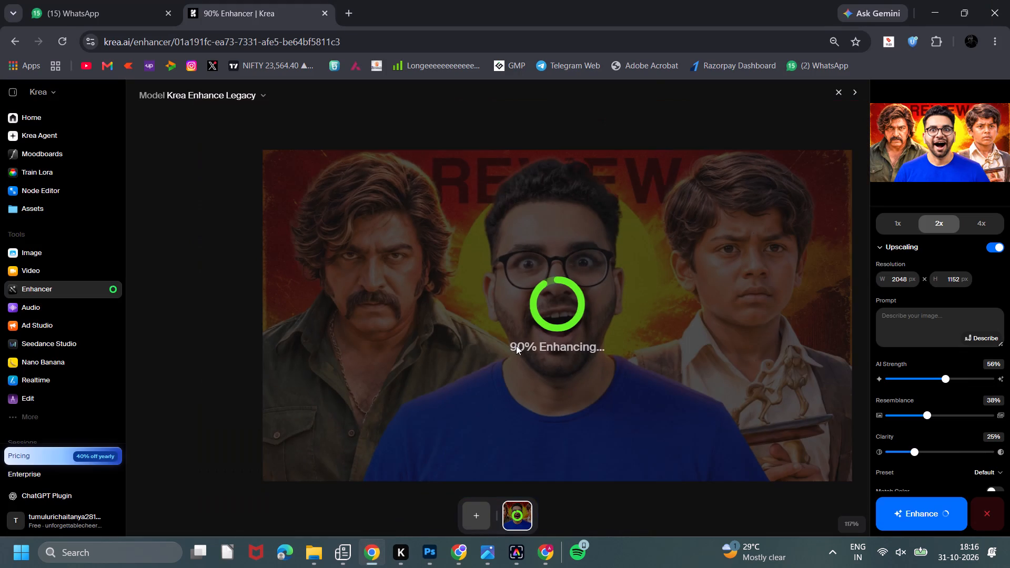
pyautogui.click(427, 542)
pyautogui.click(553, 267)
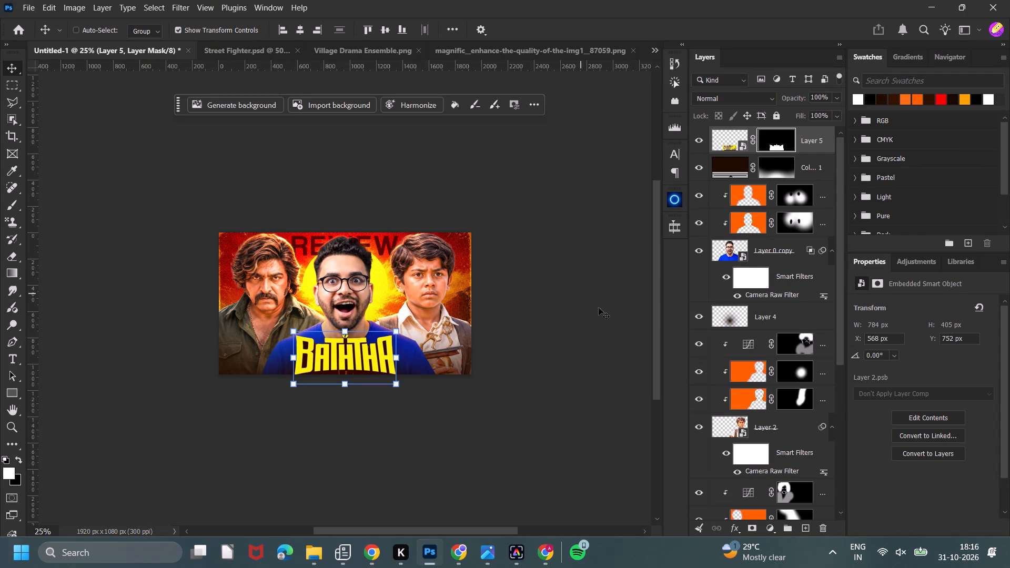
# Scale the mustached man together with his clipped rim-light and curves layers to about 103%, and nudge them slightly right.
pyautogui.scroll(-4, 757, 414)
pyautogui.click(791, 463)
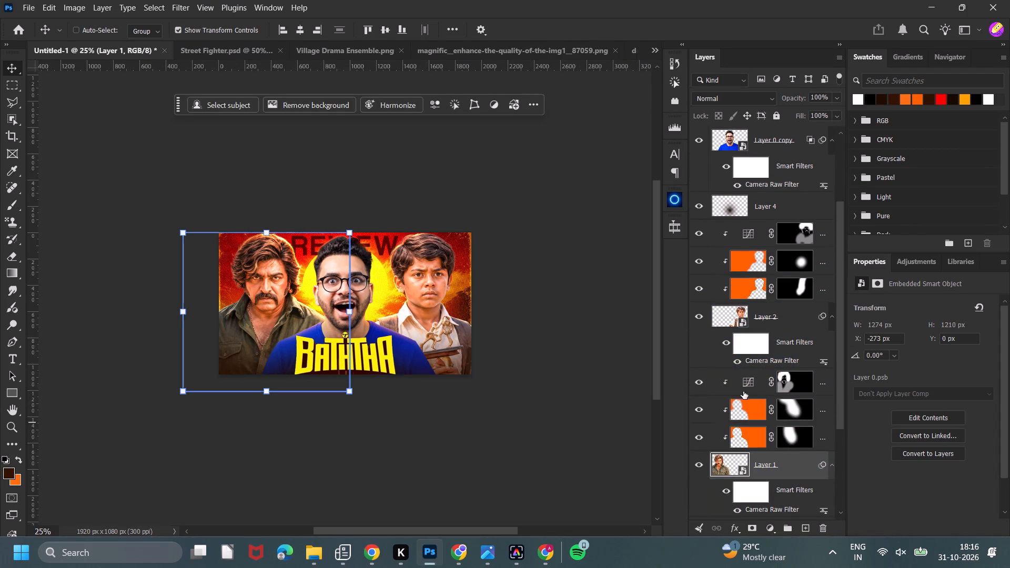
pyautogui.keyDown('shift'); pyautogui.click(822, 374); pyautogui.keyUp('shift')
pyautogui.moveTo(181, 393); pyautogui.dragTo(180, 397)
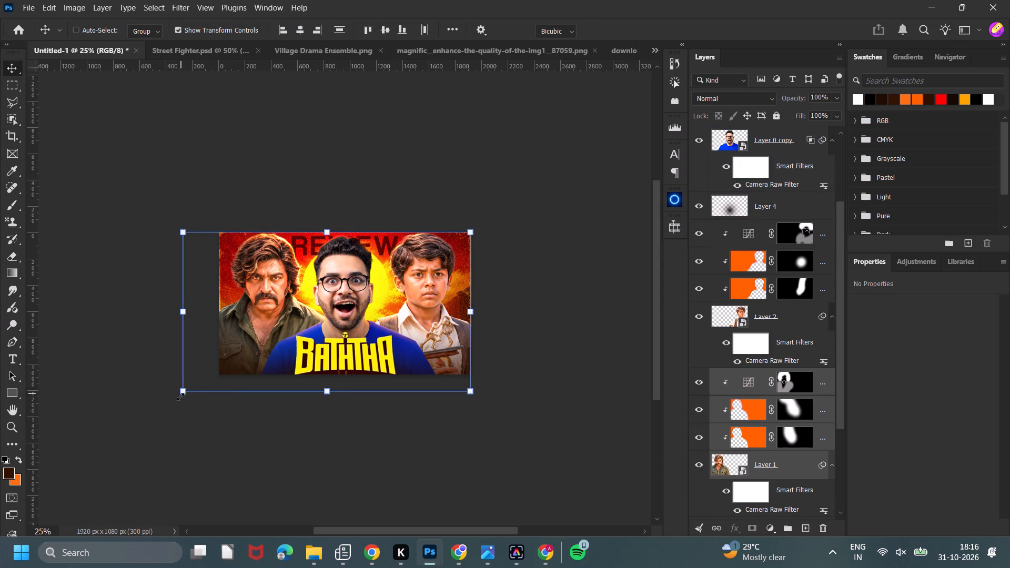
pyautogui.moveTo(180, 397); pyautogui.dragTo(176, 405)
pyautogui.press('Right')
pyautogui.press('Right')
pyautogui.press('Right')
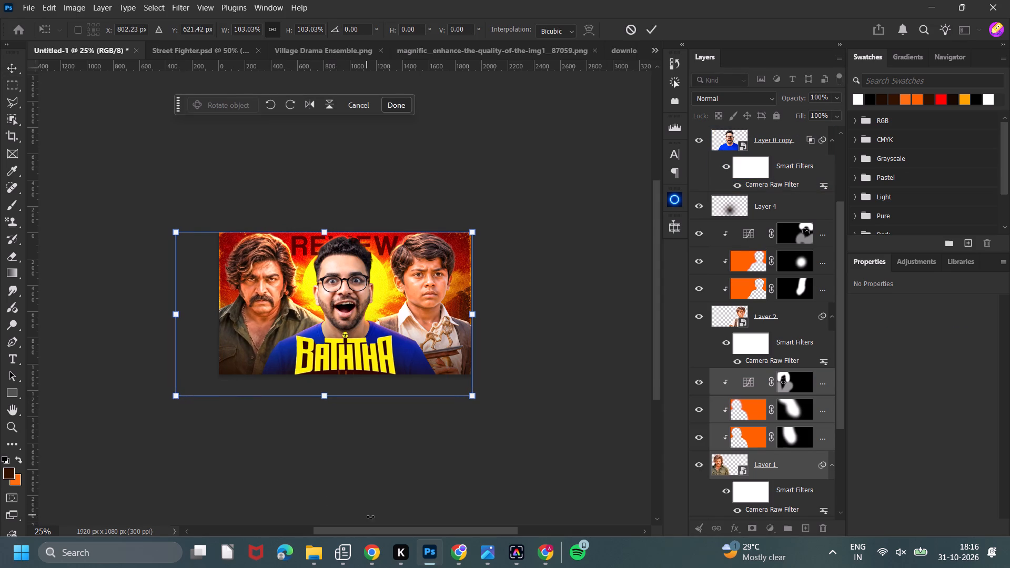
pyautogui.press('Right')
pyautogui.press('Right')
pyautogui.click(646, 23)
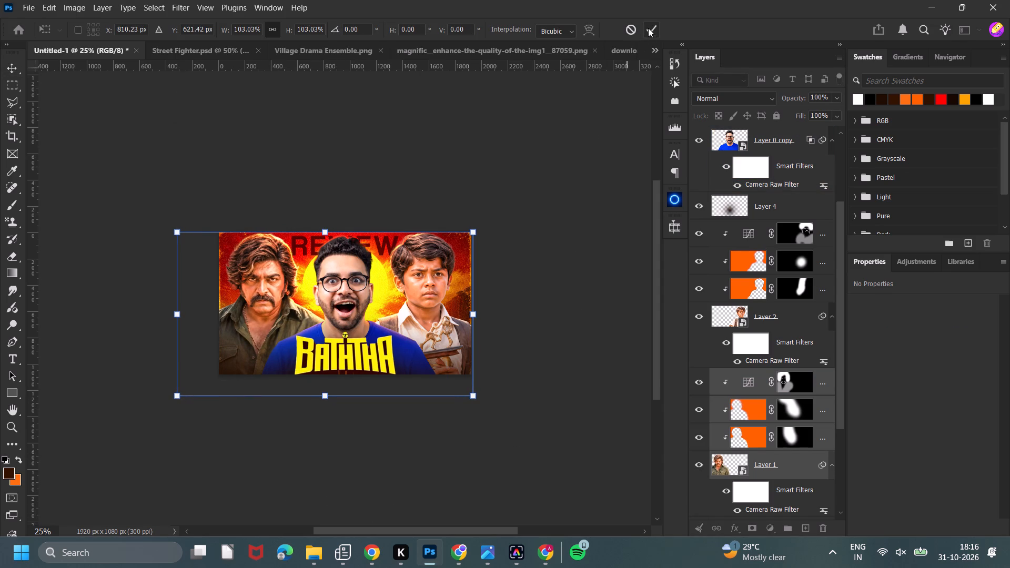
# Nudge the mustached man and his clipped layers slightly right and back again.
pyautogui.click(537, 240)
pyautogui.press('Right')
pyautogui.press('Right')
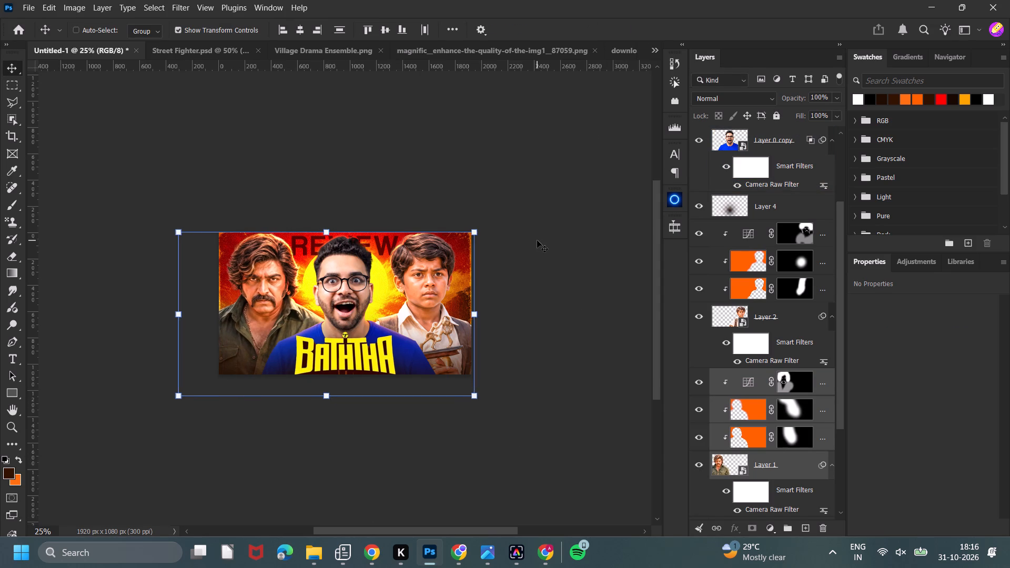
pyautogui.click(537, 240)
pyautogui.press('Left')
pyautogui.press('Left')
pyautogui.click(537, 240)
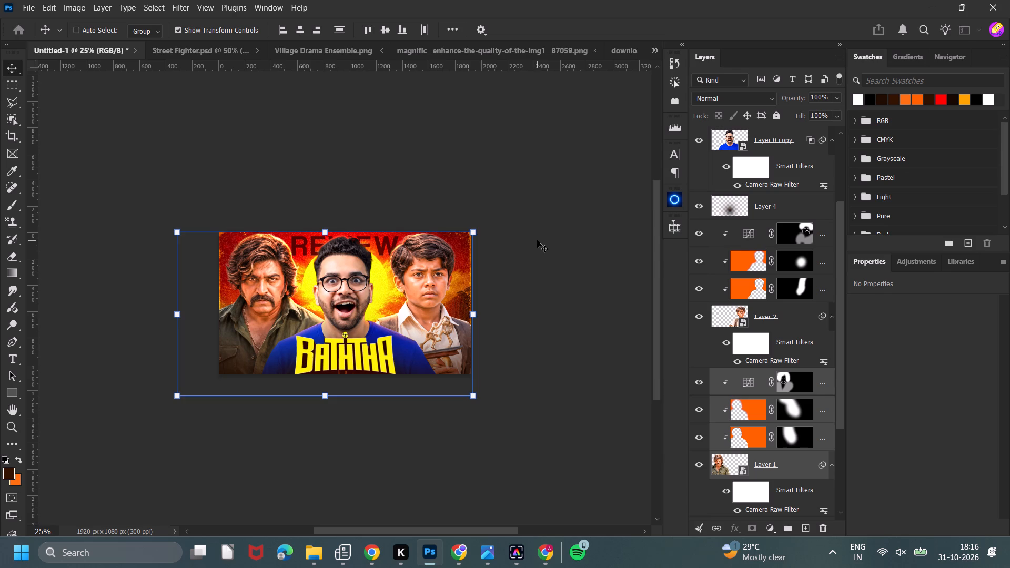
# Switch to the Chrome window with Krea, compare the enhanced thumbnail with the original and download the enhanced image.
pyautogui.click(469, 554)
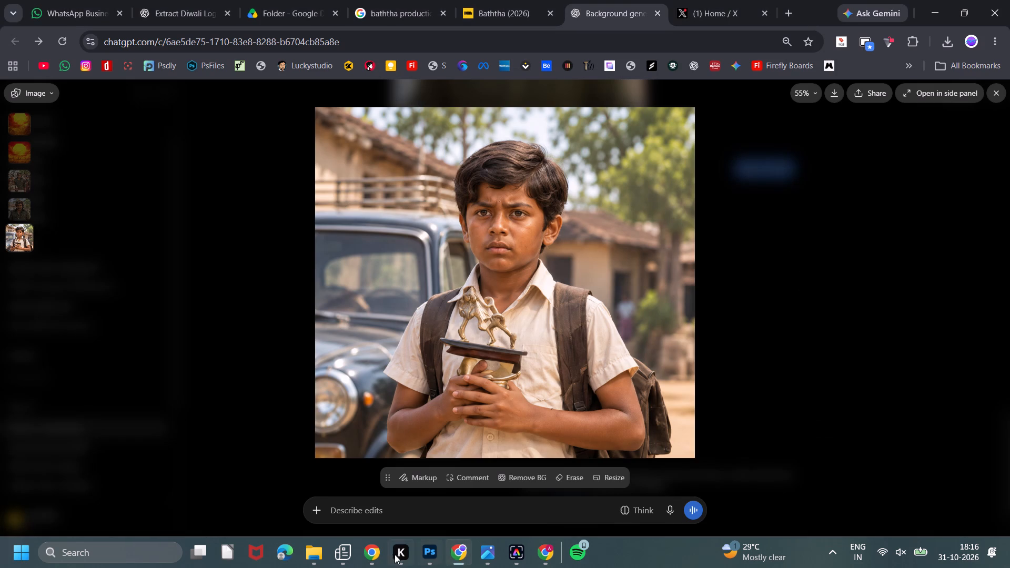
pyautogui.click(372, 553)
pyautogui.scroll(-1, 507, 318)
pyautogui.moveTo(499, 315); pyautogui.dragTo(219, 321)
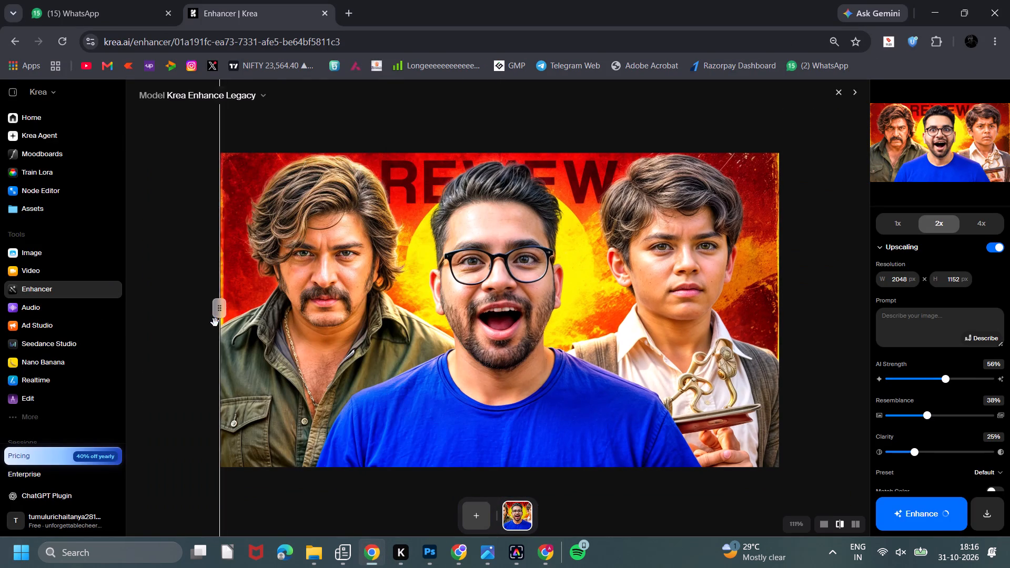
pyautogui.click(994, 508)
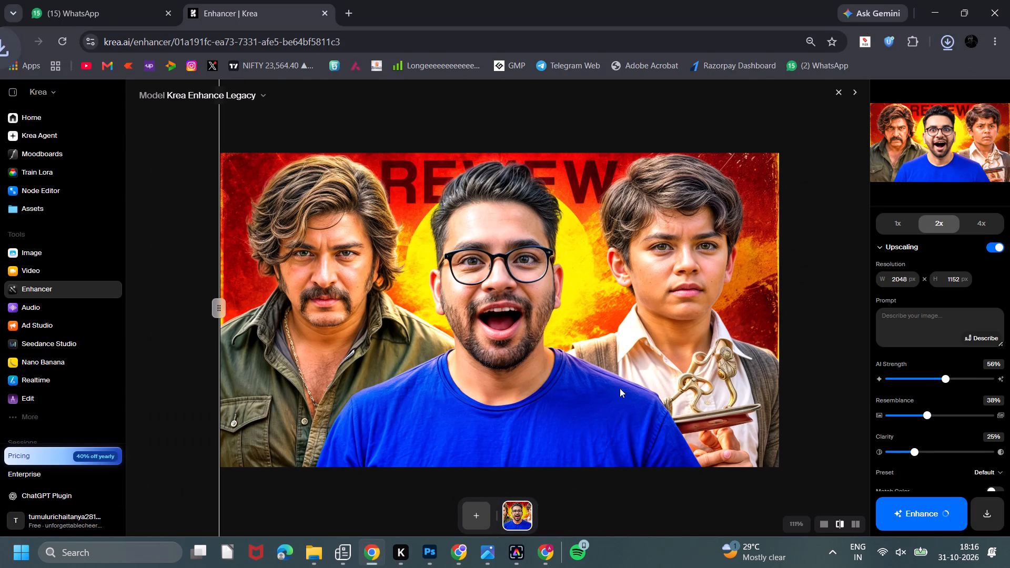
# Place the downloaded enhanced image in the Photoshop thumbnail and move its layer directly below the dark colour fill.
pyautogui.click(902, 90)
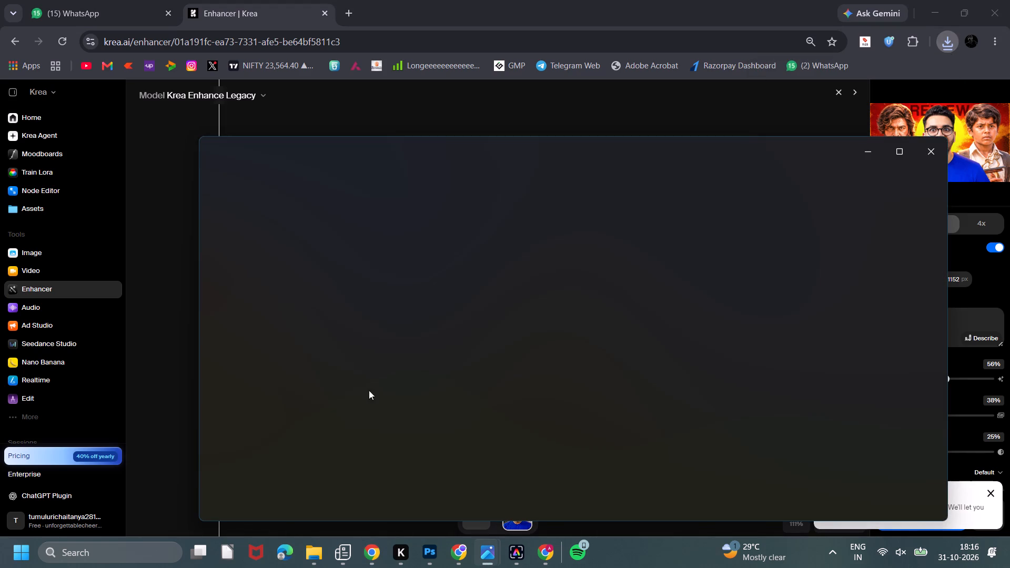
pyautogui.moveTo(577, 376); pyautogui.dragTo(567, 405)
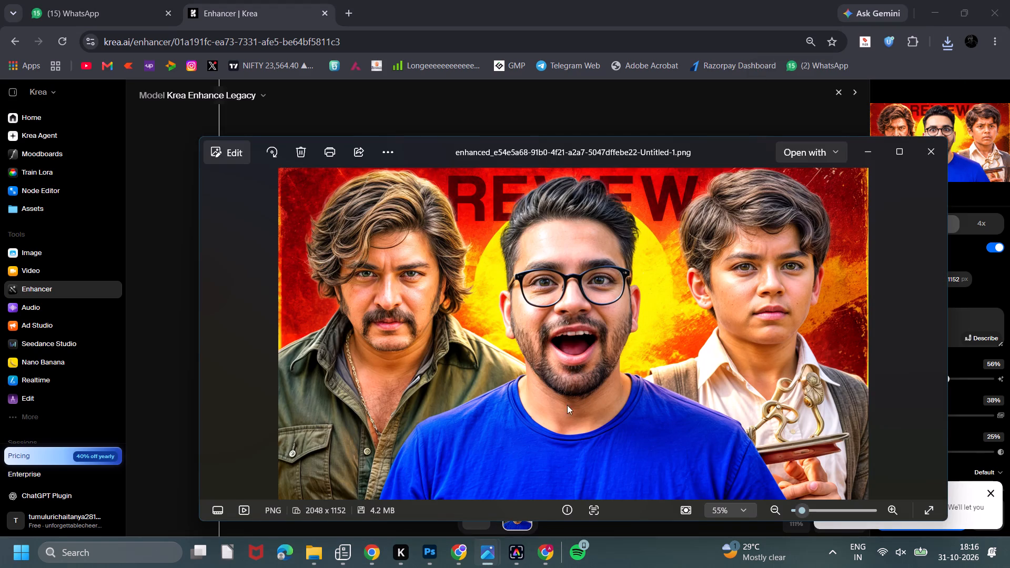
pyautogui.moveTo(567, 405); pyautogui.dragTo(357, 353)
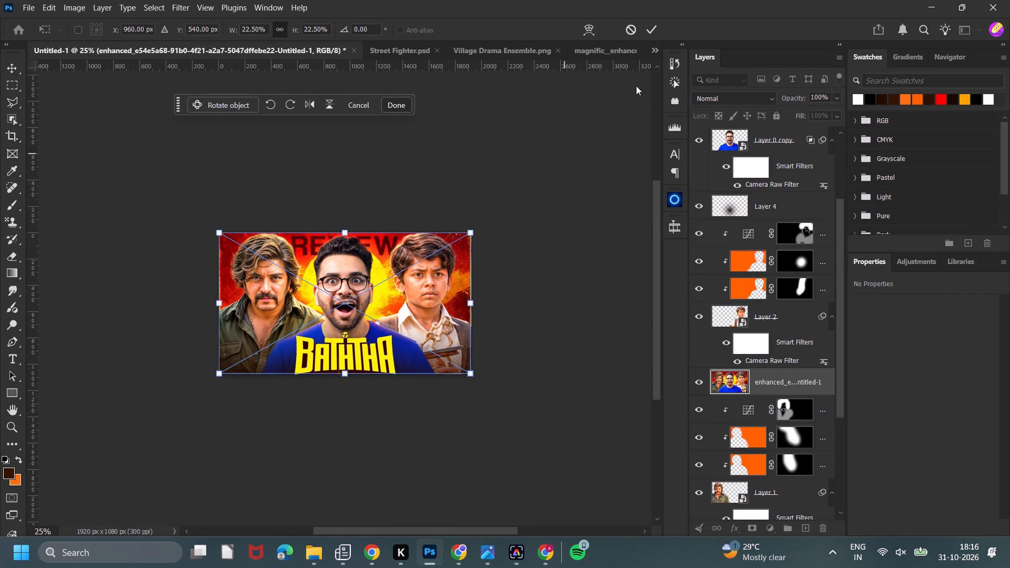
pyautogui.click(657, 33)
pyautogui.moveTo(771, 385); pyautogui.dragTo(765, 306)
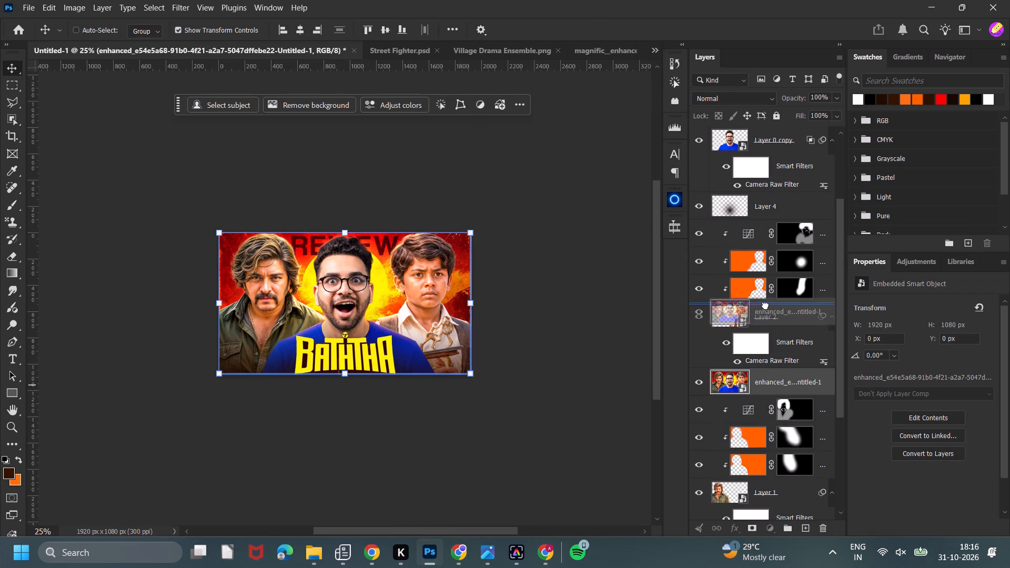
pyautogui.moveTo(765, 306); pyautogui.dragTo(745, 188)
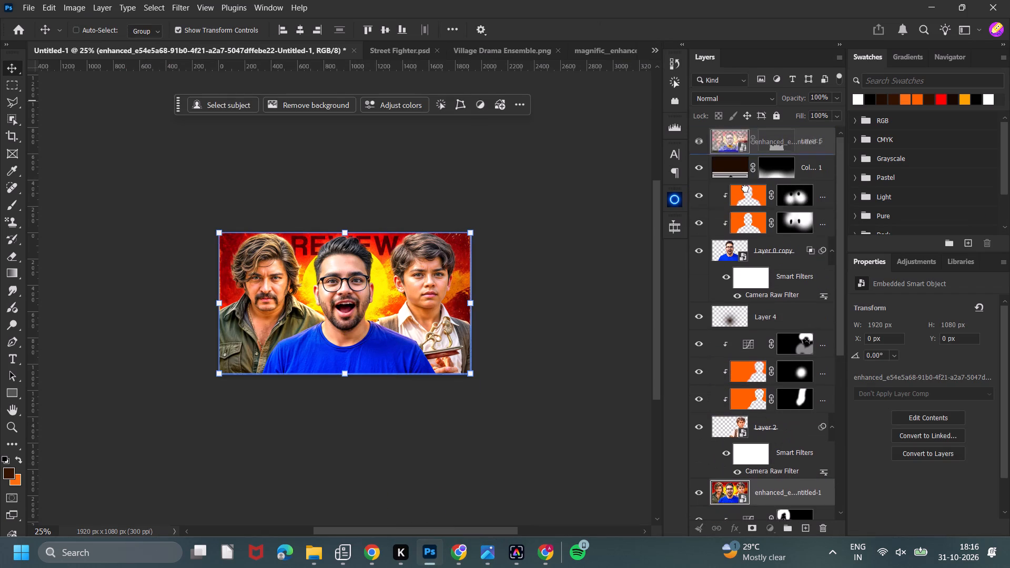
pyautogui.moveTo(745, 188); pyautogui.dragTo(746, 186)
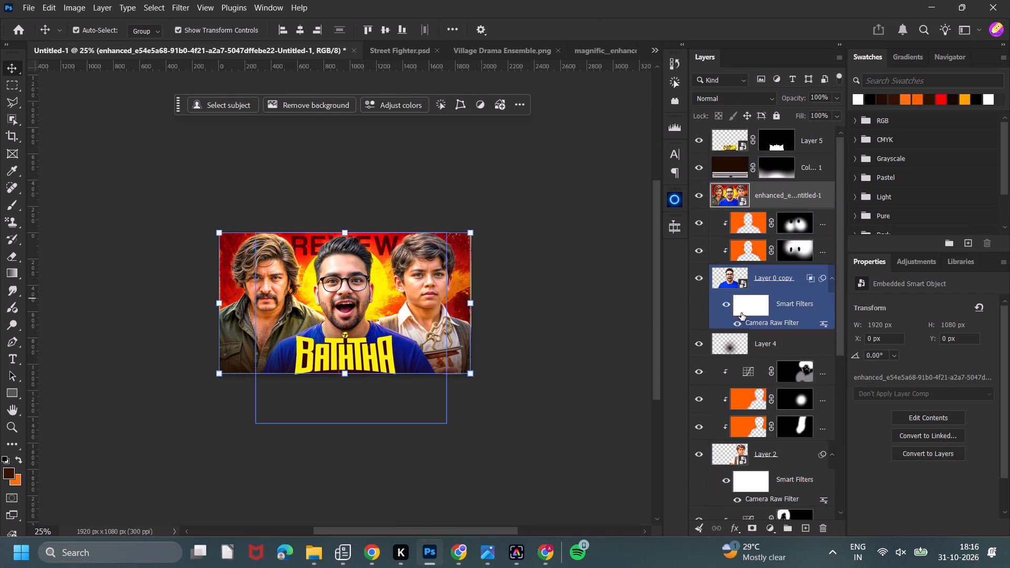
# Undo the enhanced image's placement, the mustached man's nudges and scaling, and the BATHTHA title's background mask.
pyautogui.hotkey('ctrl', 'z')
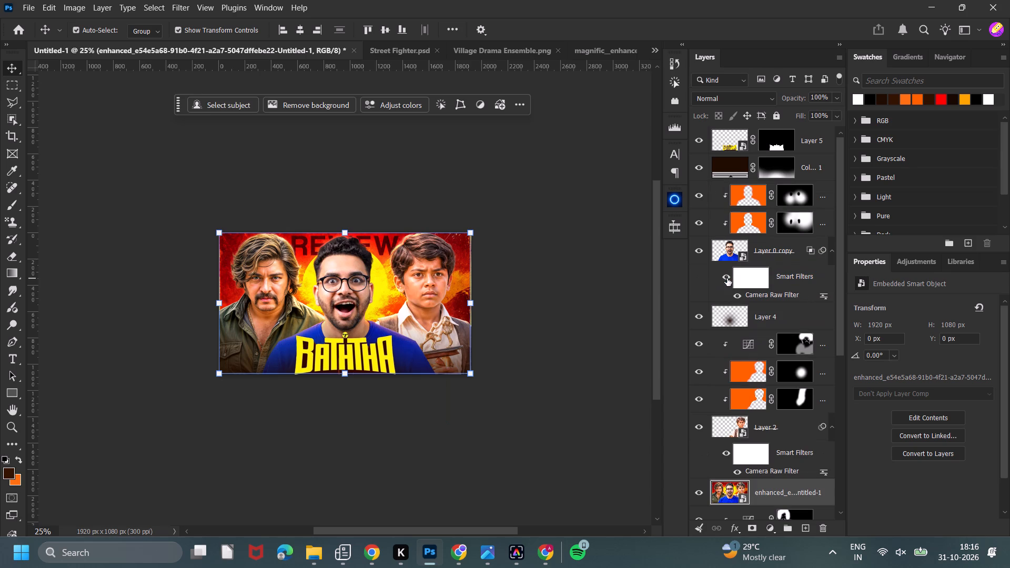
pyautogui.hotkey('ctrl', 'z')
pyautogui.hotkey('ctrl', 'z')
pyautogui.hotkey('ctrl', 'z')
pyautogui.hotkey('ctrl', 'z')
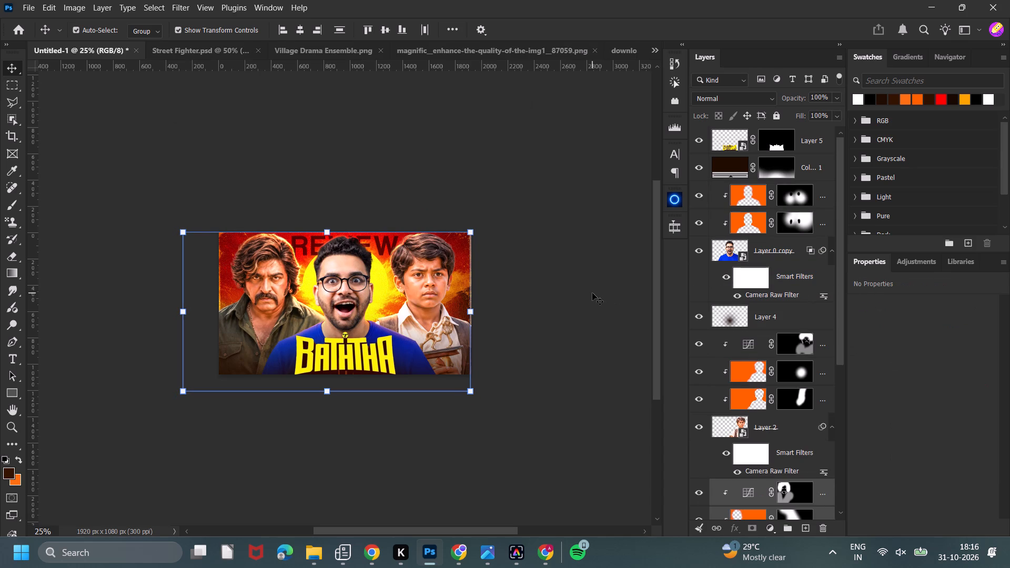
pyautogui.hotkey('ctrl', 'z')
pyautogui.hotkey('ctrl', 'z')
pyautogui.hotkey('ctrl', 'z')
pyautogui.hotkey('ctrl', 'z')
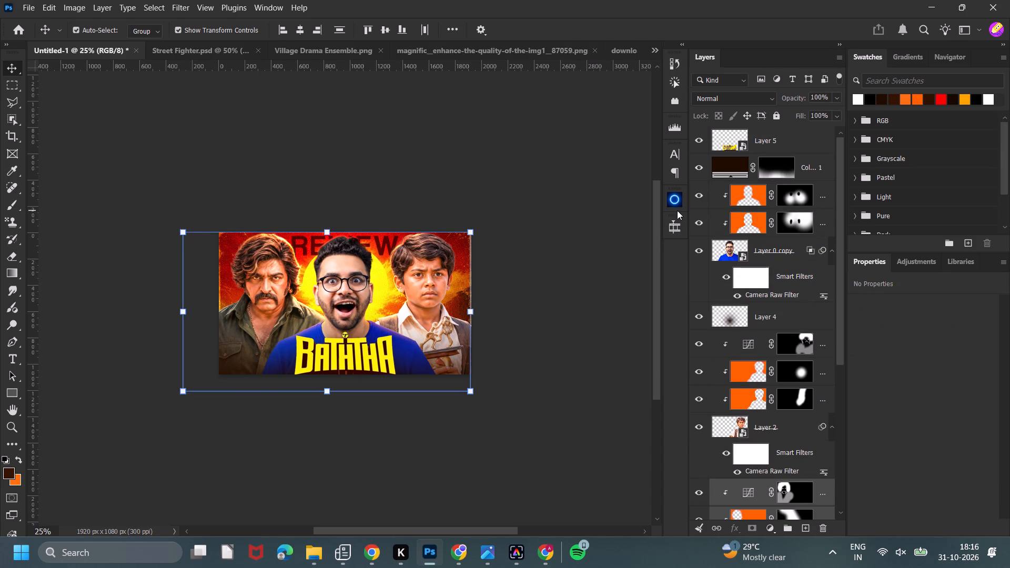
# Check the mustached man's layer by stepping through the edit history and toggling its visibility.
pyautogui.scroll(-4, 780, 429)
pyautogui.click(769, 464)
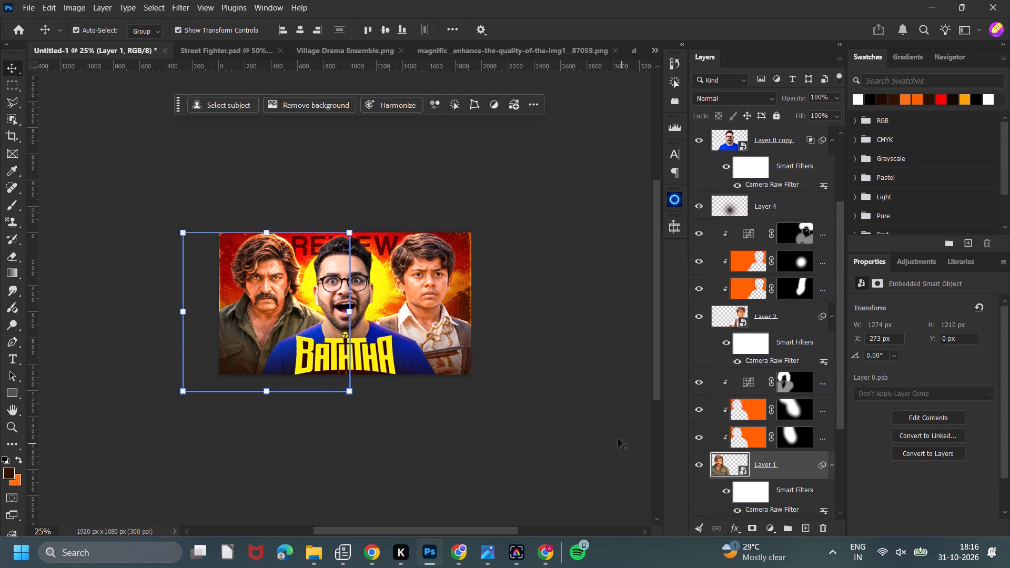
pyautogui.hotkey('ctrl', 'z')
pyautogui.hotkey('ctrl', 'shift', 'z')
pyautogui.hotkey('ctrl', 'shift', 'z')
pyautogui.hotkey('ctrl', 'shift', 'z')
pyautogui.hotkey('ctrl', 'shift', 'z')
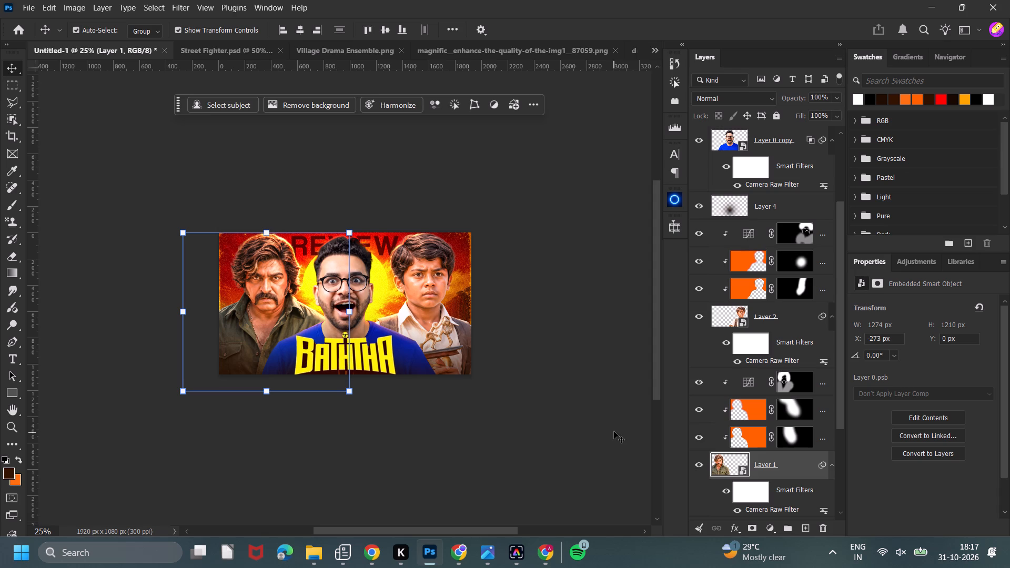
pyautogui.click(705, 466)
pyautogui.click(705, 466)
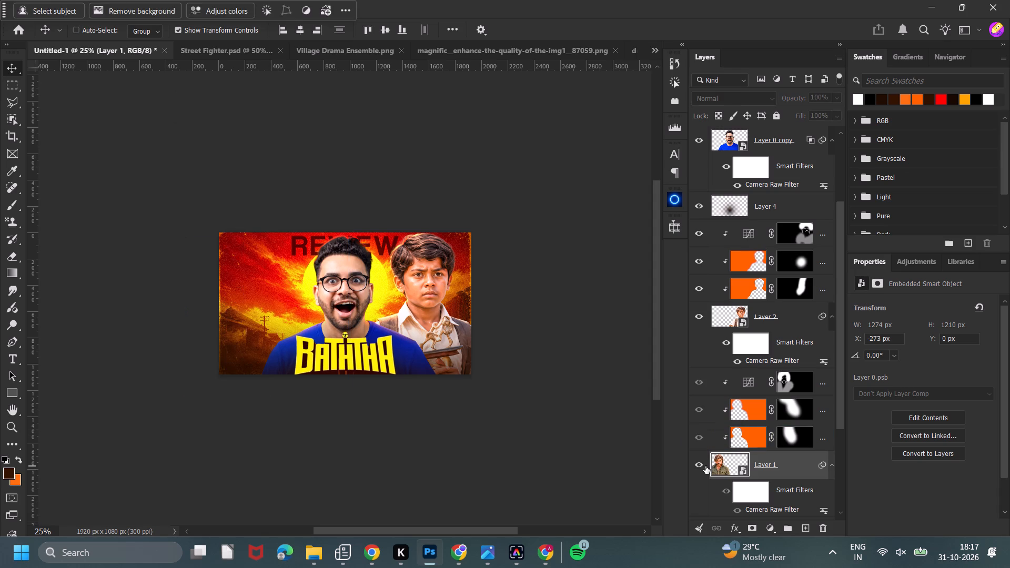
pyautogui.scroll(13, 642, 367)
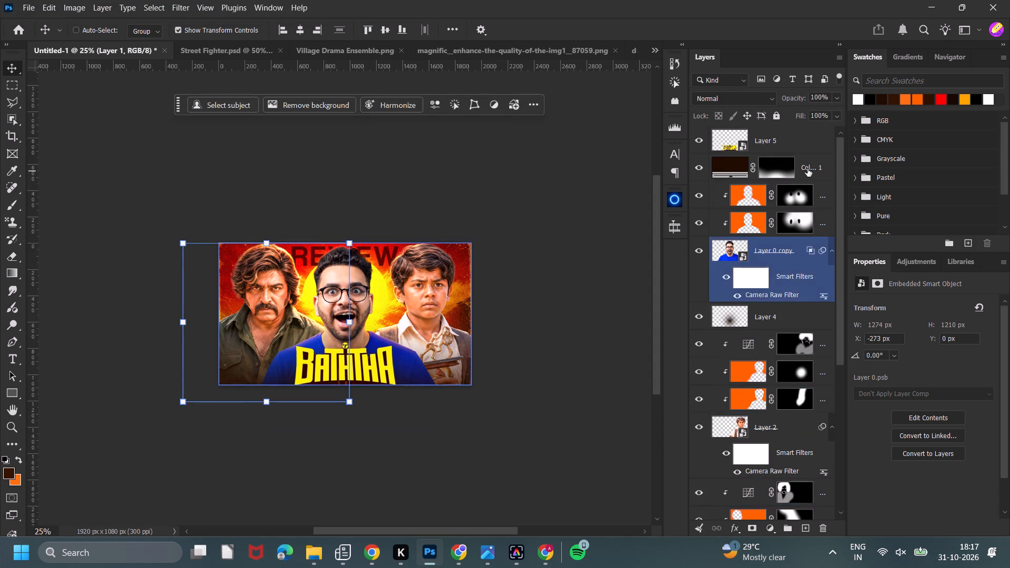
# Place the enhanced image from Downloads at full canvas size, directly above the blue-shirted man's orange rim-light layers.
pyautogui.click(816, 195)
pyautogui.click(310, 553)
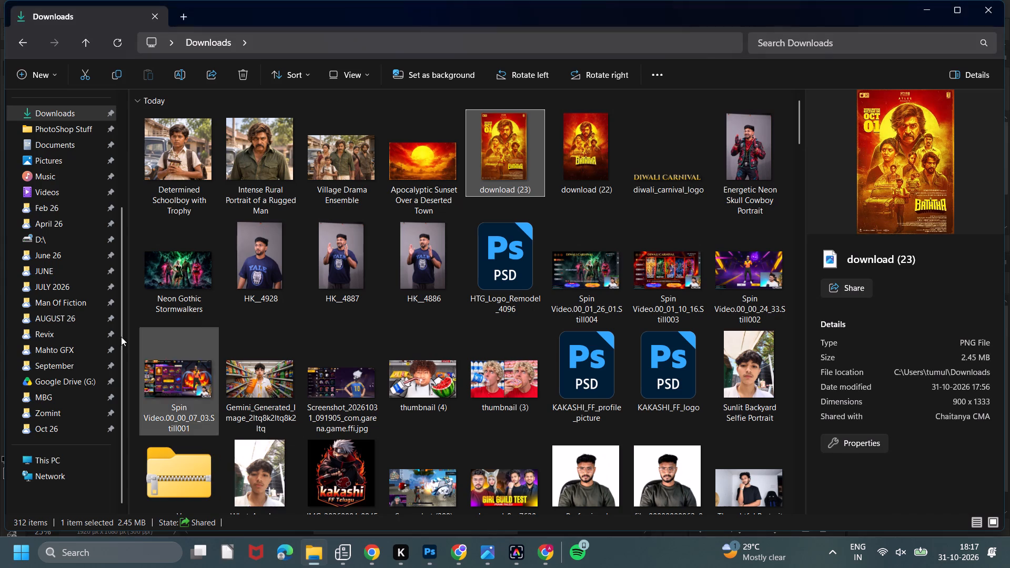
pyautogui.click(47, 108)
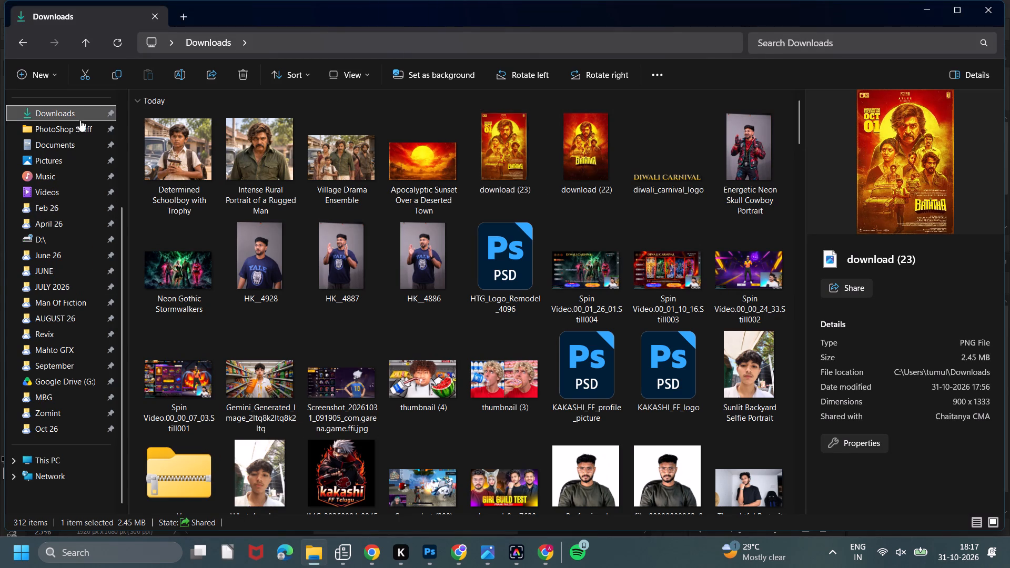
pyautogui.doubleClick(180, 149)
pyautogui.moveTo(556, 200); pyautogui.dragTo(369, 330)
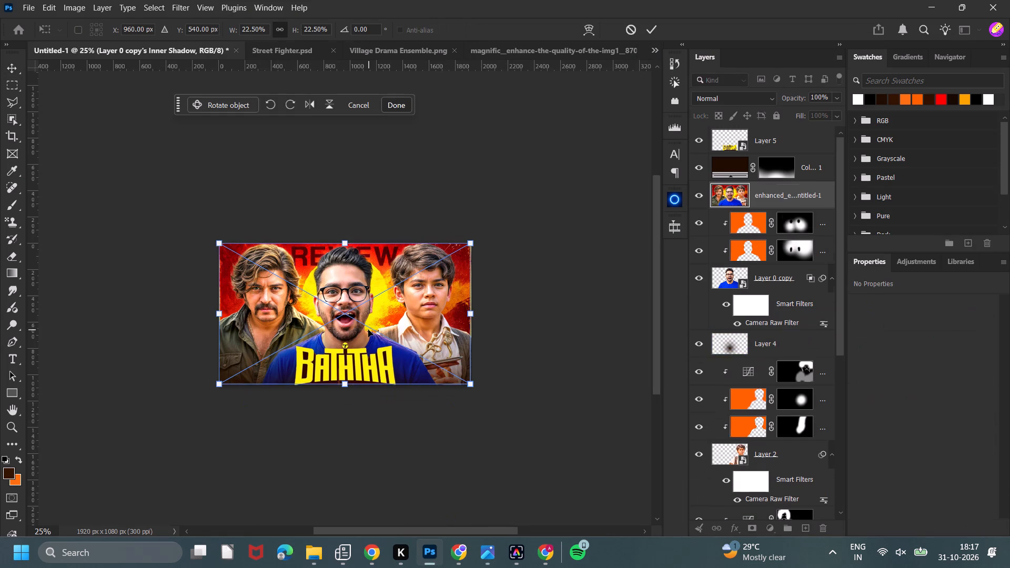
pyautogui.click(646, 26)
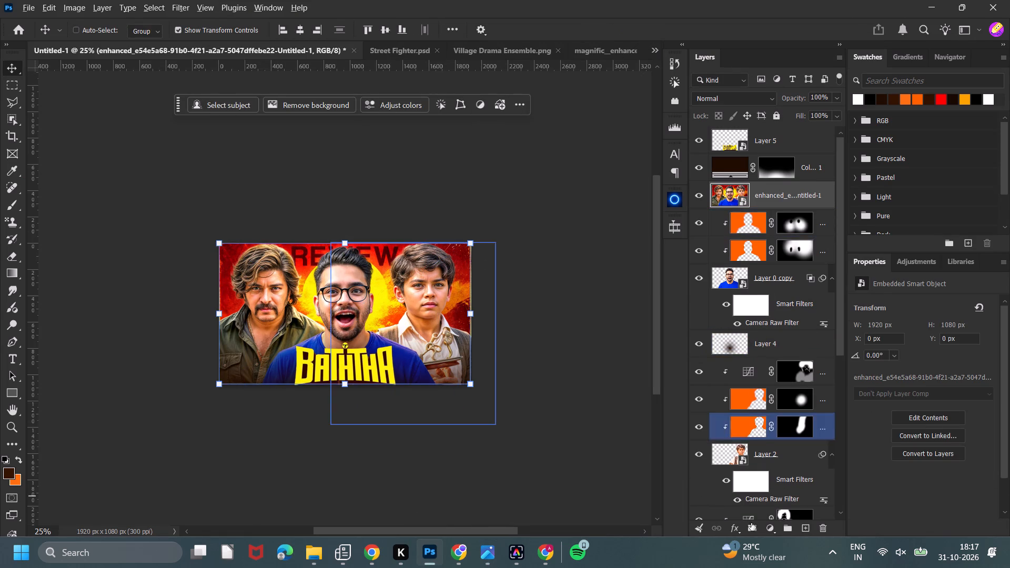
# Add a black mask to the enhanced image layer and fill it white within the three figures' combined cutout outlines.
pyautogui.keyDown('alt'); pyautogui.click(752, 532); pyautogui.keyUp('alt')
pyautogui.press('b')
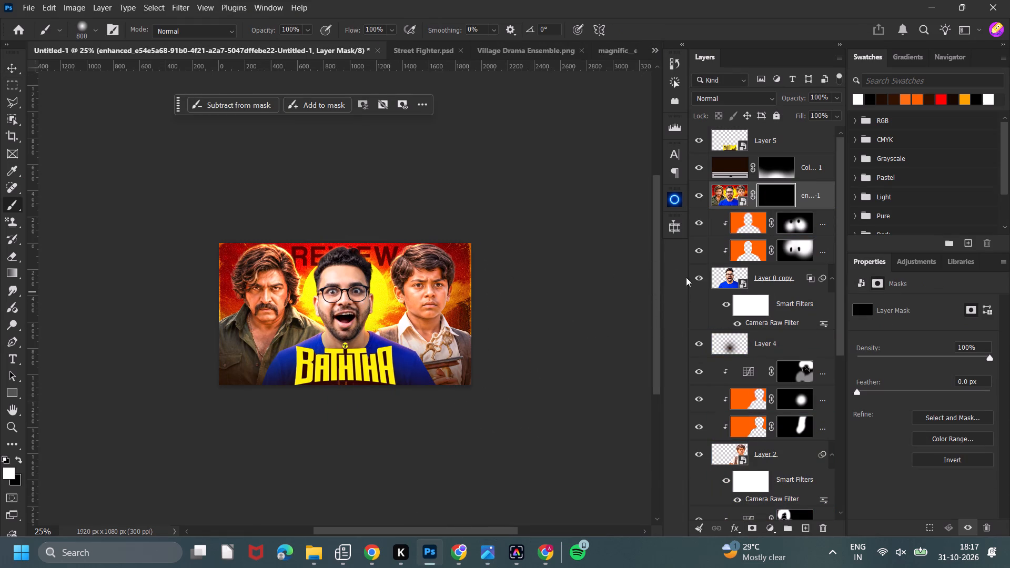
pyautogui.keyDown('ctrl'); pyautogui.keyDown('shift'); pyautogui.click(726, 271); pyautogui.keyUp('shift'); pyautogui.keyUp('ctrl')
pyautogui.scroll(-2, 760, 402)
pyautogui.keyDown('ctrl'); pyautogui.keyDown('shift'); pyautogui.click(731, 402); pyautogui.keyUp('shift'); pyautogui.keyUp('ctrl')
pyautogui.scroll(-5, 740, 412)
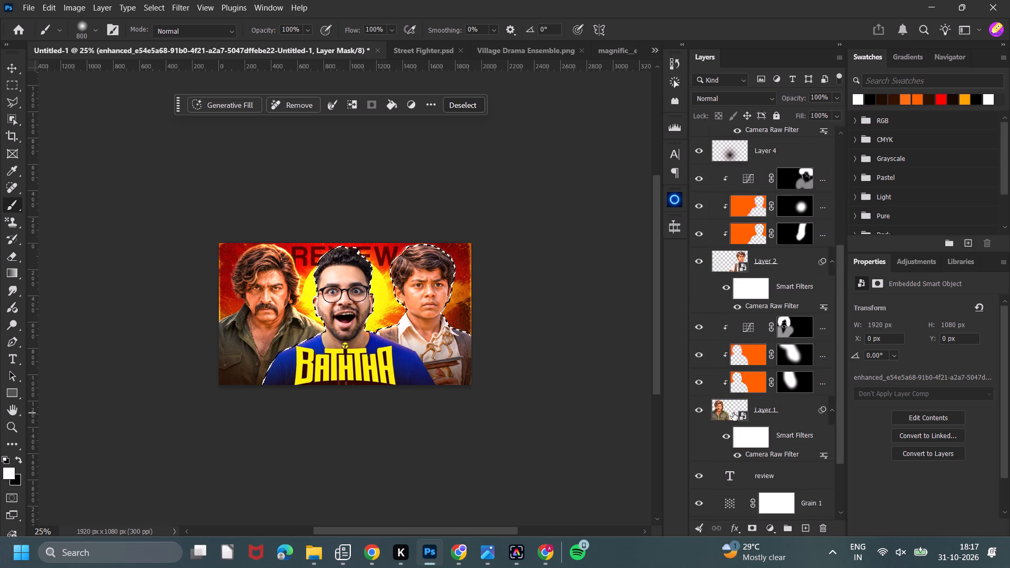
pyautogui.keyDown('ctrl'); pyautogui.keyDown('shift'); pyautogui.click(720, 407); pyautogui.keyUp('shift'); pyautogui.keyUp('ctrl')
pyautogui.scroll(14, 726, 418)
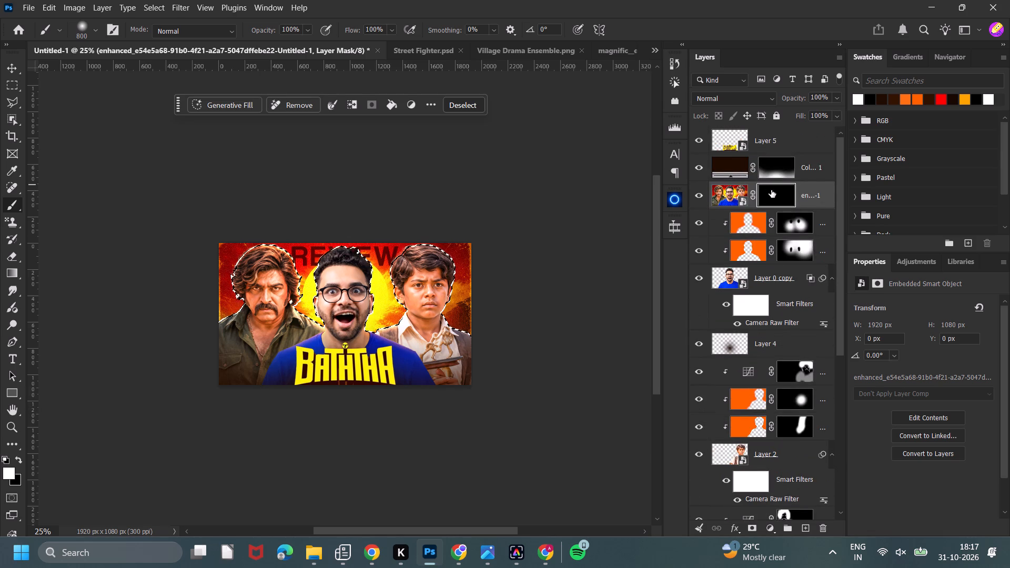
pyautogui.hotkey('alt', 'BackSpace')
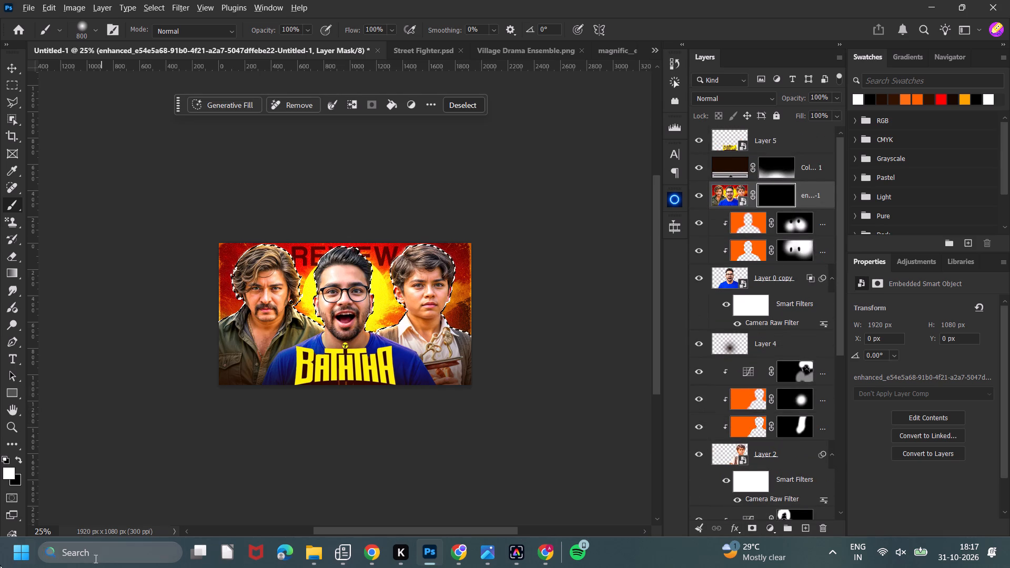
pyautogui.hotkey('ctrl', 'd')
pyautogui.press('x')
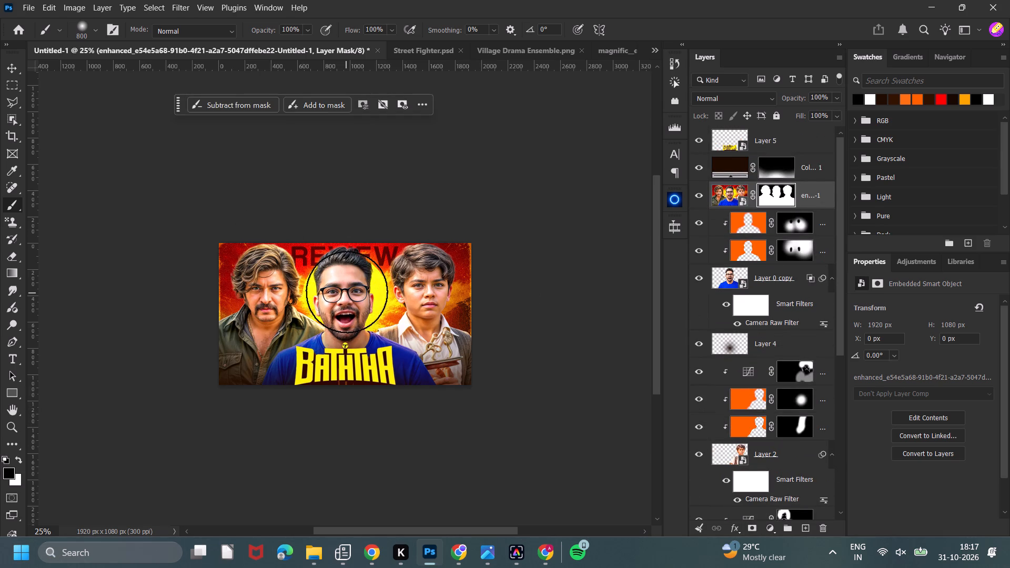
# Paint black on the enhanced layer's mask over the blue-shirted man's face with a 400 px brush.
pyautogui.press('[')
pyautogui.press('[')
pyautogui.press('[')
pyautogui.press('[')
pyautogui.moveTo(347, 302); pyautogui.dragTo(335, 317)
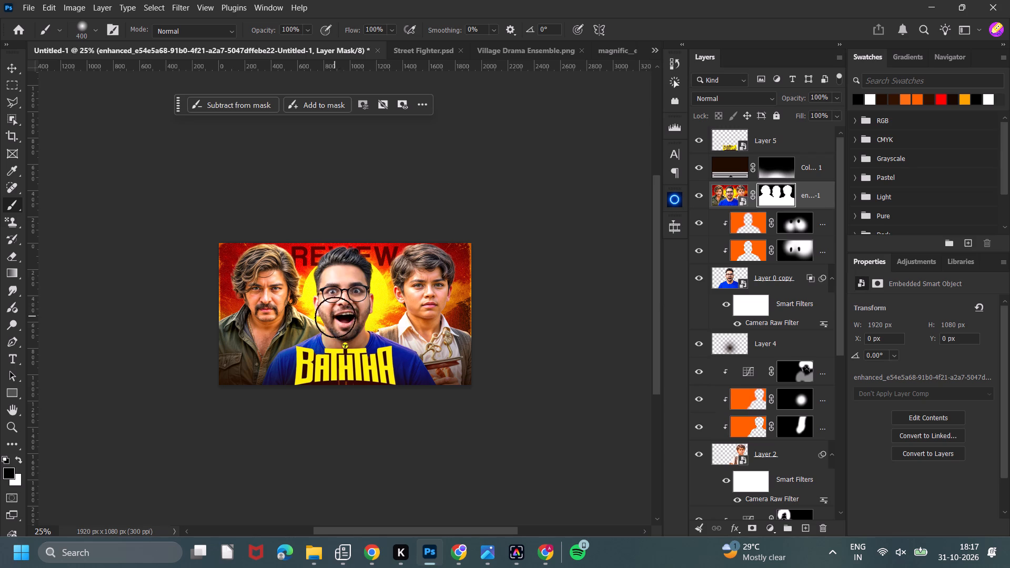
pyautogui.moveTo(335, 317); pyautogui.dragTo(337, 308)
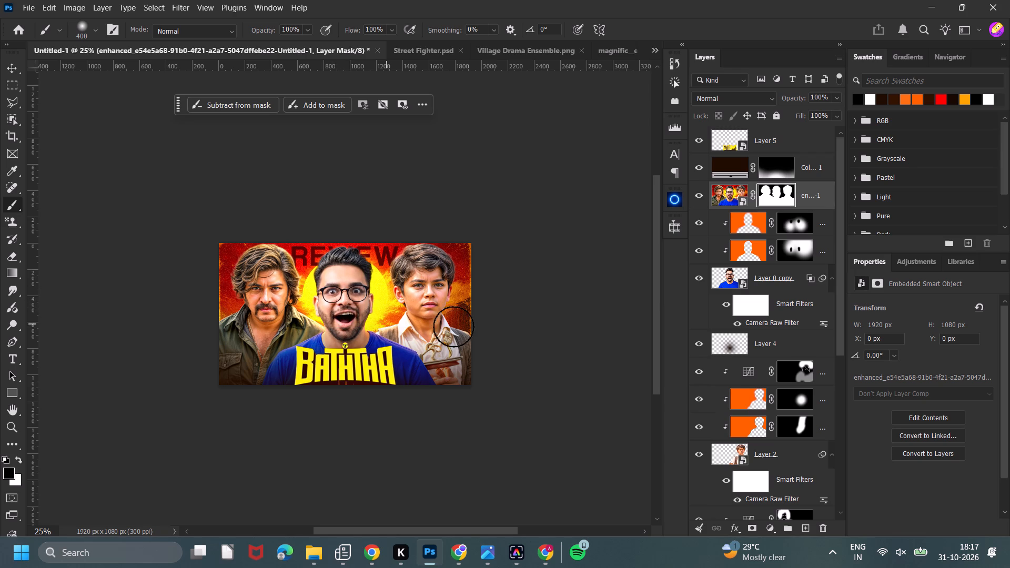
# Paint black on the enhanced layer's mask over the boy's face with a 250 px brush.
pyautogui.press('[')
pyautogui.press('[')
pyautogui.moveTo(433, 300); pyautogui.dragTo(444, 298)
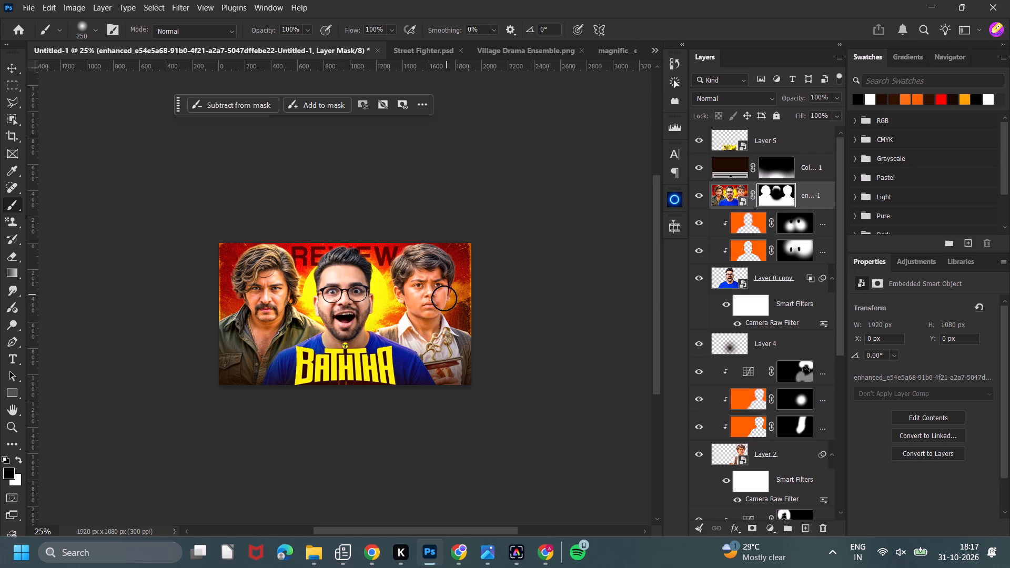
pyautogui.moveTo(444, 298); pyautogui.dragTo(419, 295)
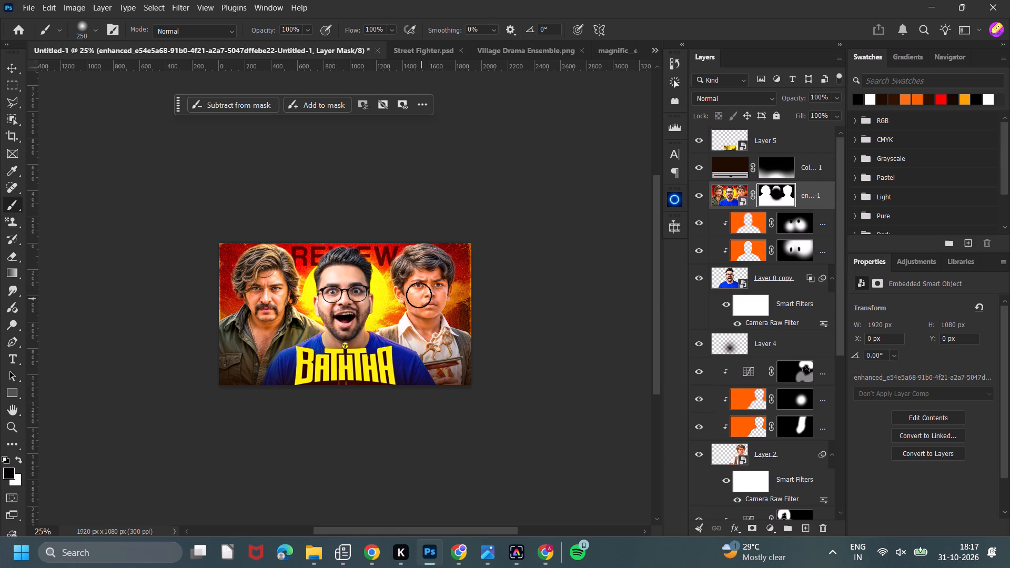
pyautogui.moveTo(419, 295); pyautogui.dragTo(424, 305)
# Paint black on the enhanced layer's mask over the mustached man's face with a 300 px brush.
pyautogui.press(']')
pyautogui.moveTo(270, 293); pyautogui.dragTo(257, 300)
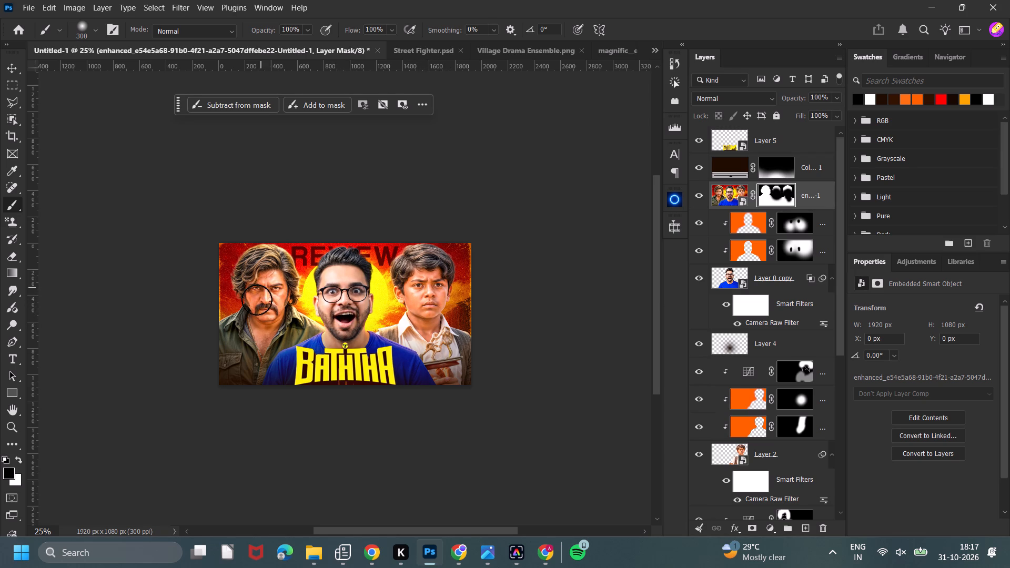
pyautogui.moveTo(257, 300); pyautogui.dragTo(265, 303)
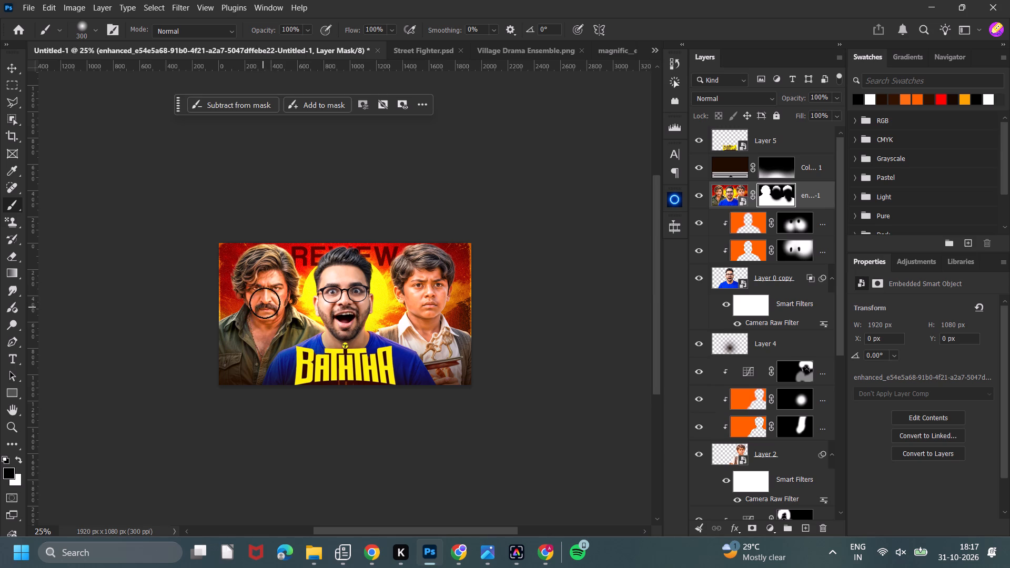
pyautogui.moveTo(265, 303); pyautogui.dragTo(261, 309)
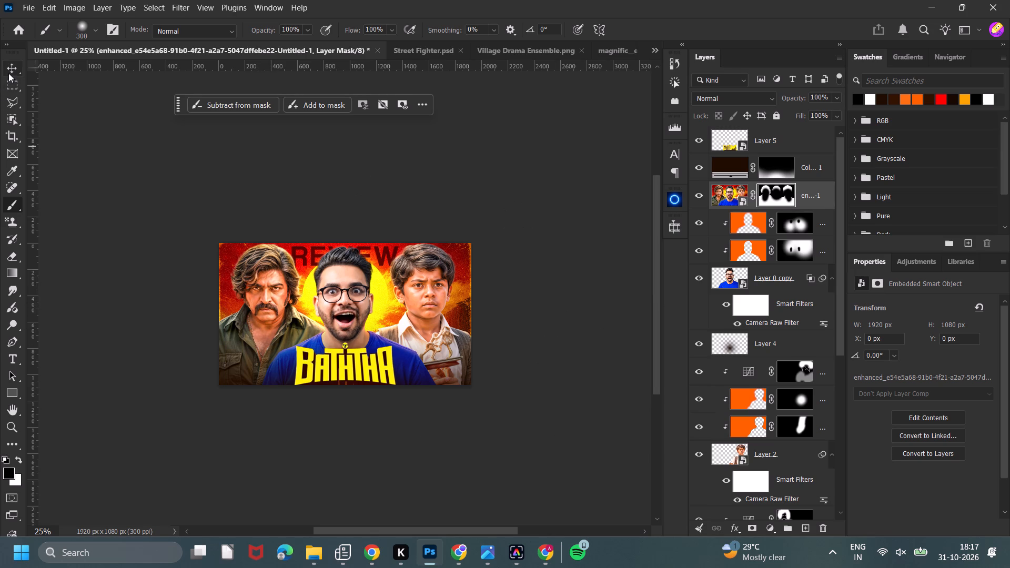
# On a new layer above the title, dab a dark yellow glow over the title's base with a soft 1000 px brush.
pyautogui.click(8, 73)
pyautogui.click(764, 140)
pyautogui.scroll(3, 766, 189)
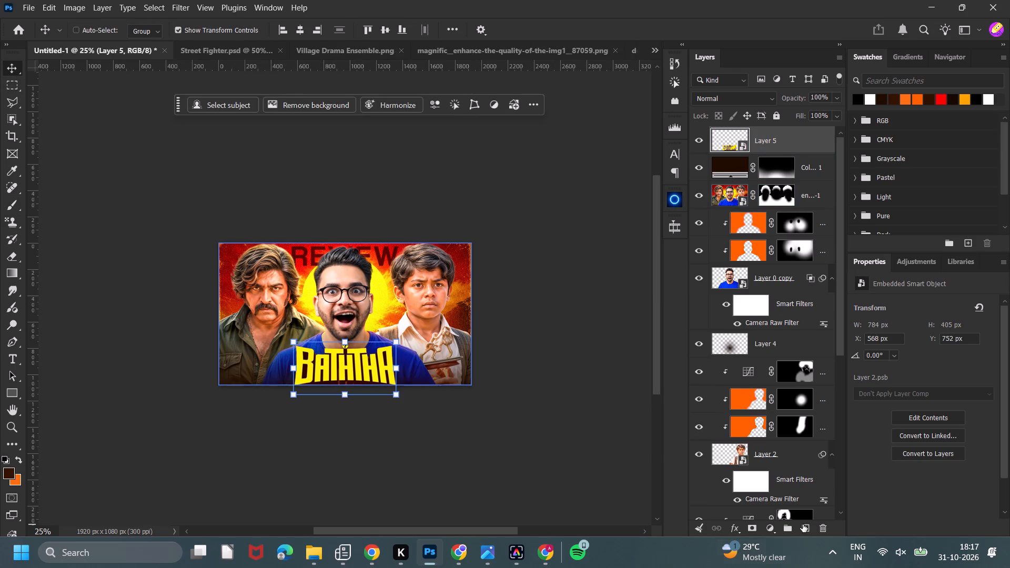
pyautogui.click(803, 524)
pyautogui.press('b')
pyautogui.click(8, 473)
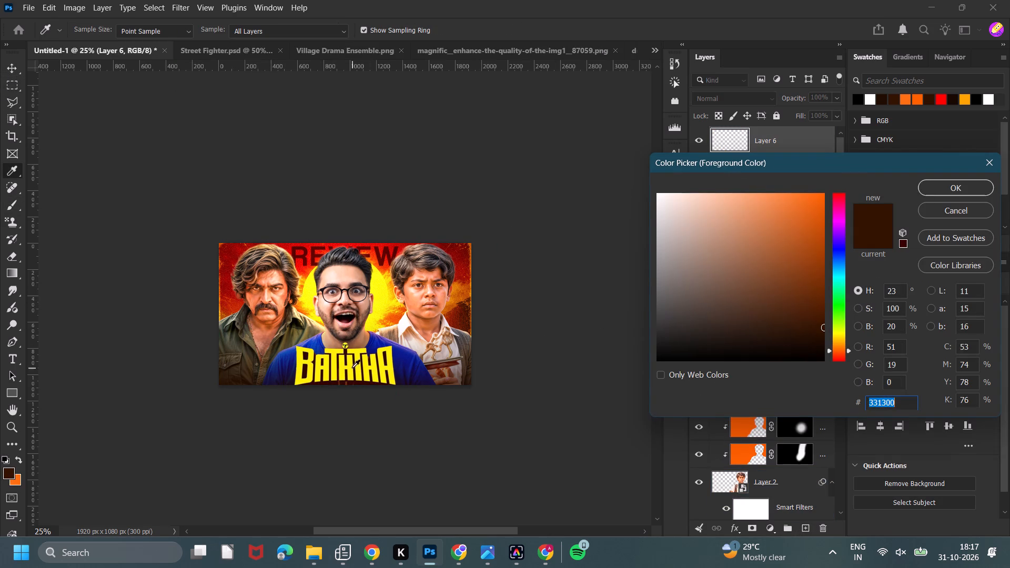
pyautogui.click(357, 367)
pyautogui.moveTo(823, 334); pyautogui.dragTo(836, 331)
pyautogui.click(956, 188)
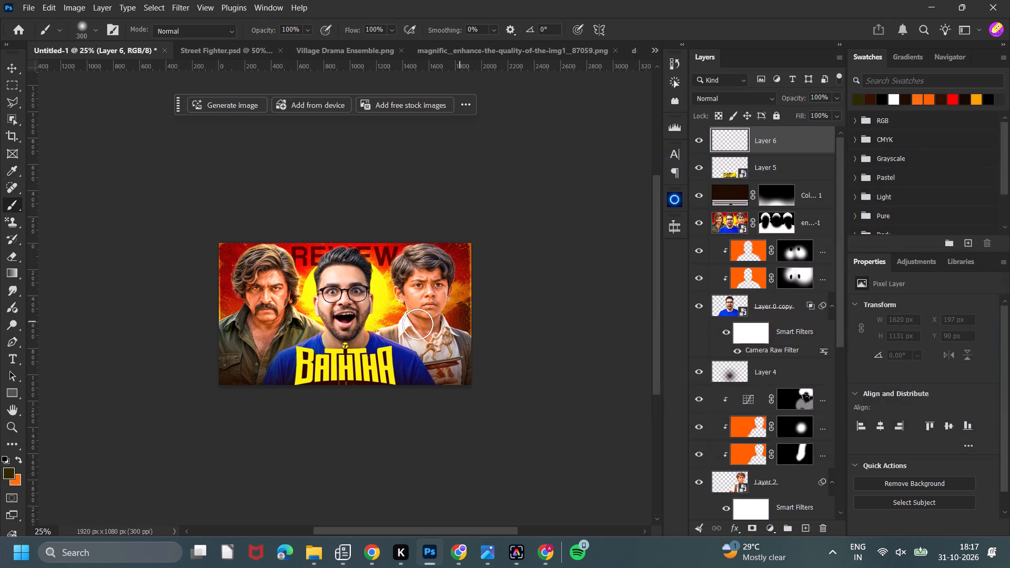
pyautogui.press(']')
pyautogui.press(']')
pyautogui.press(']')
pyautogui.press(']')
pyautogui.press(']')
pyautogui.press(']')
pyautogui.press(']')
pyautogui.click(346, 395)
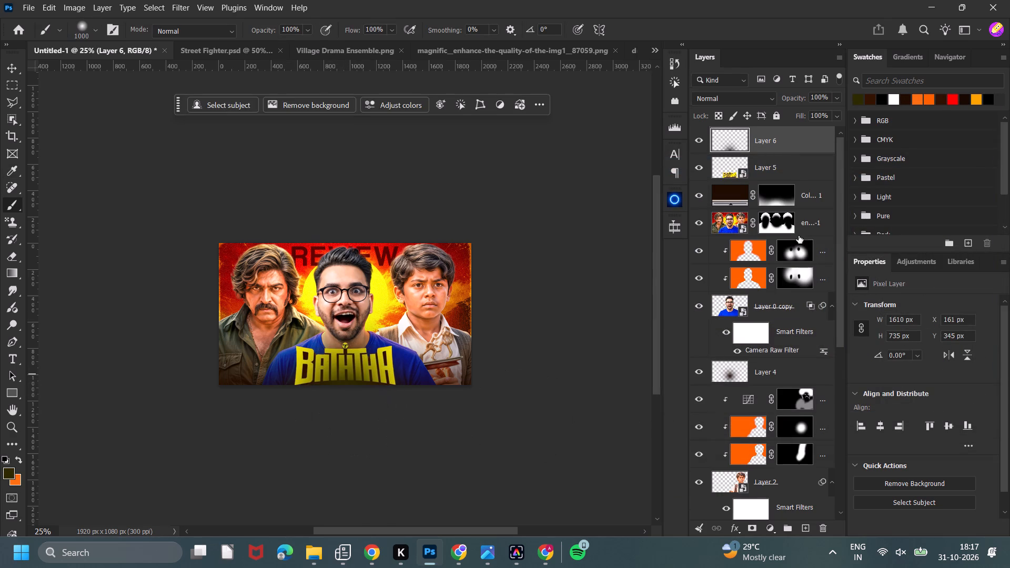
# Set the glow layer's blending mode to Linear Dodge (Add).
pyautogui.click(733, 102)
pyautogui.click(738, 251)
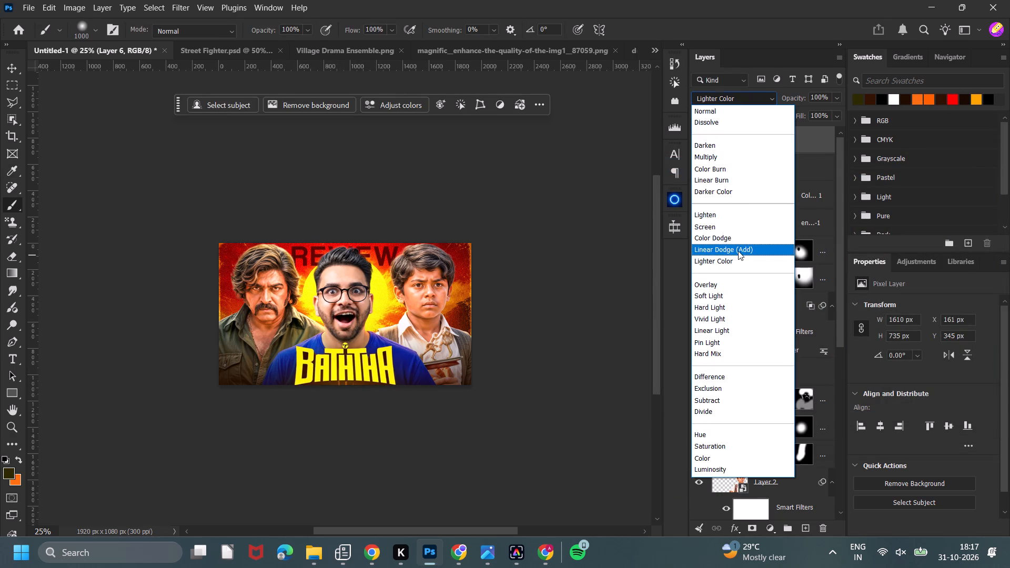
pyautogui.press('x')
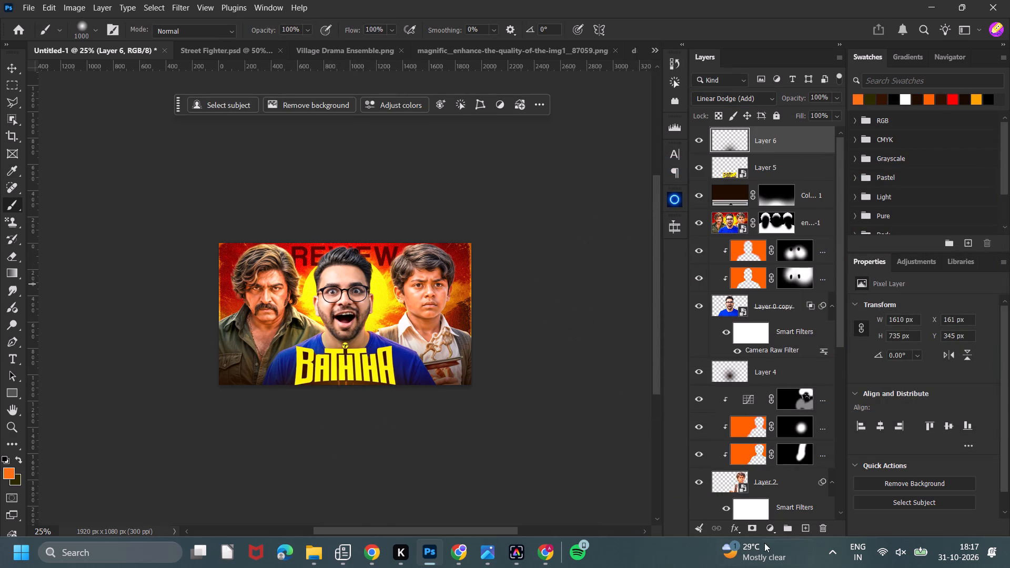
# Add a mask to the glow layer, fade the glow's lower edge with black brush dabs, and compare it on and off.
pyautogui.click(754, 526)
pyautogui.click(356, 445)
pyautogui.doubleClick(349, 439)
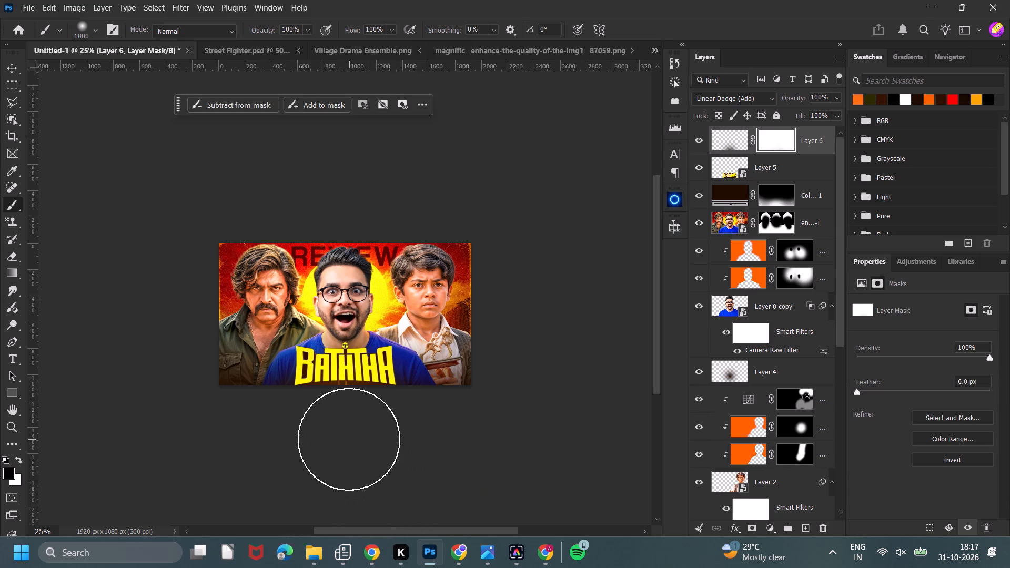
pyautogui.doubleClick(346, 438)
pyautogui.moveTo(333, 439); pyautogui.dragTo(350, 444)
pyautogui.doubleClick(699, 143)
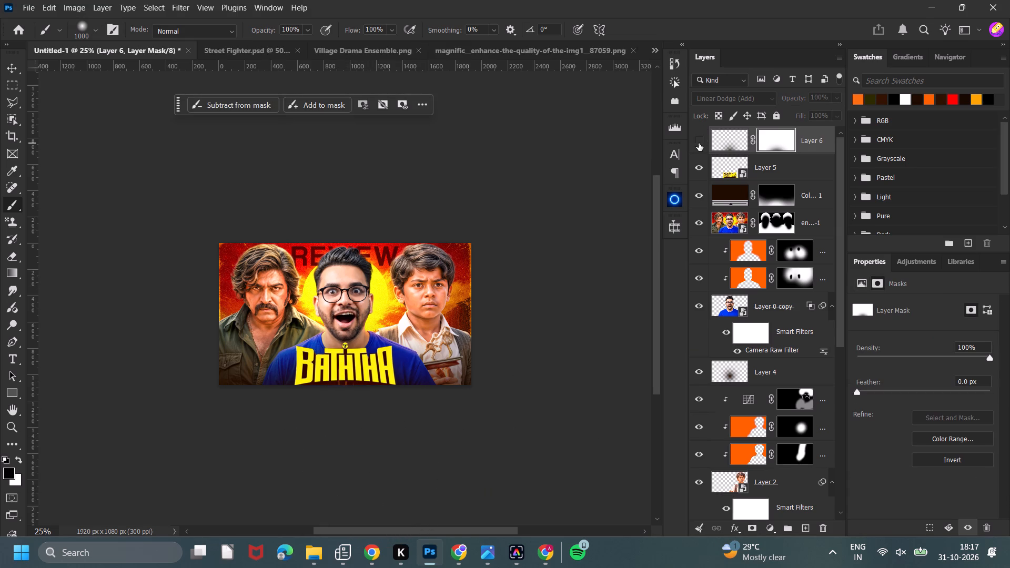
# Stamp all visible layers into a new top layer and convert it to a smart object.
pyautogui.click(816, 145)
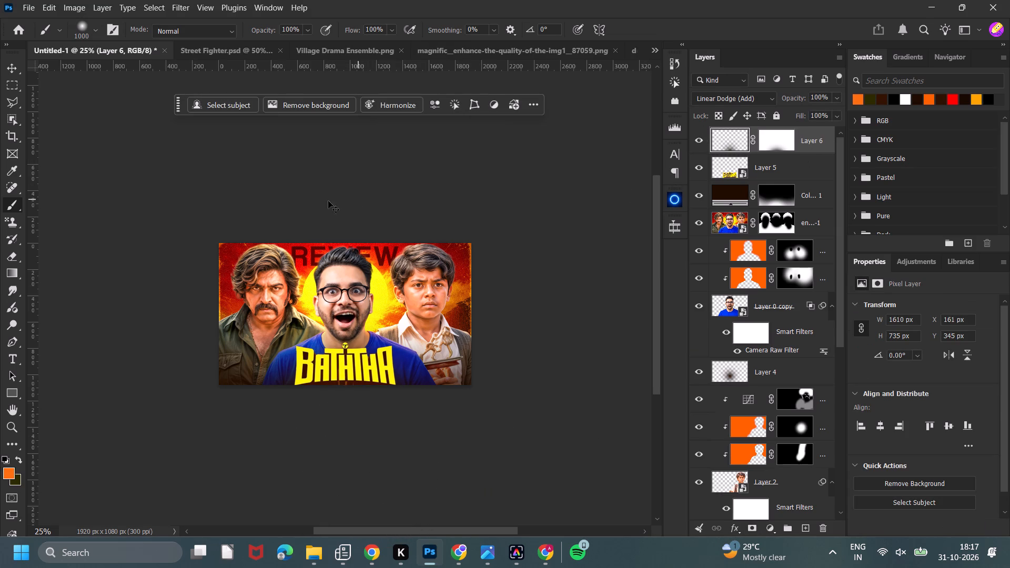
pyautogui.hotkey('ctrl', 'alt', 'shift', 'e')
pyautogui.rightClick(763, 145)
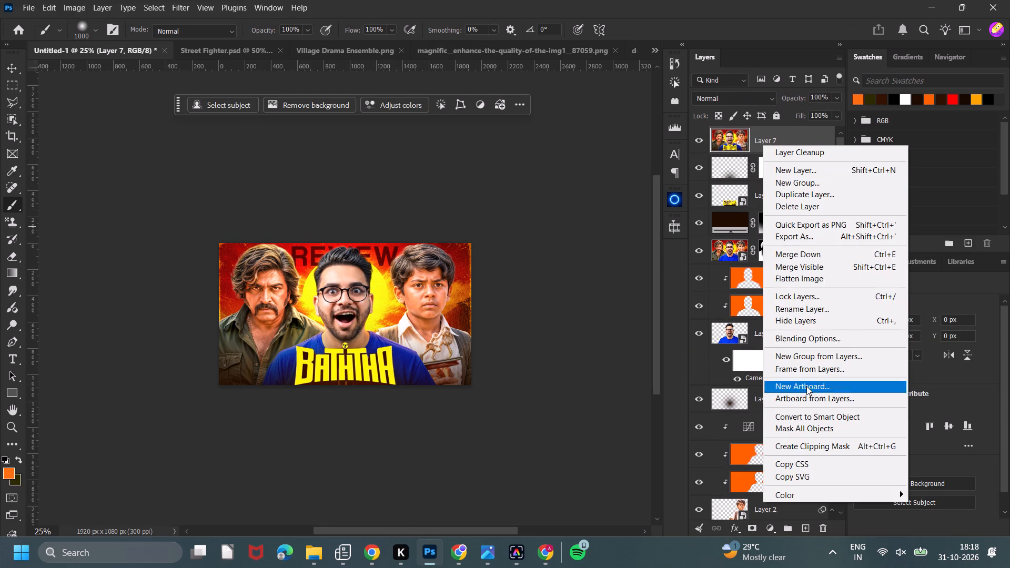
pyautogui.click(809, 417)
# Apply a Camera Raw filter to the stamped layer with loaded settings: Exposure -0.05, Contrast -17, Highlights +18, Shadows +21, Whites +27, Vibrance +29, Saturation +7.
pyautogui.click(175, 7)
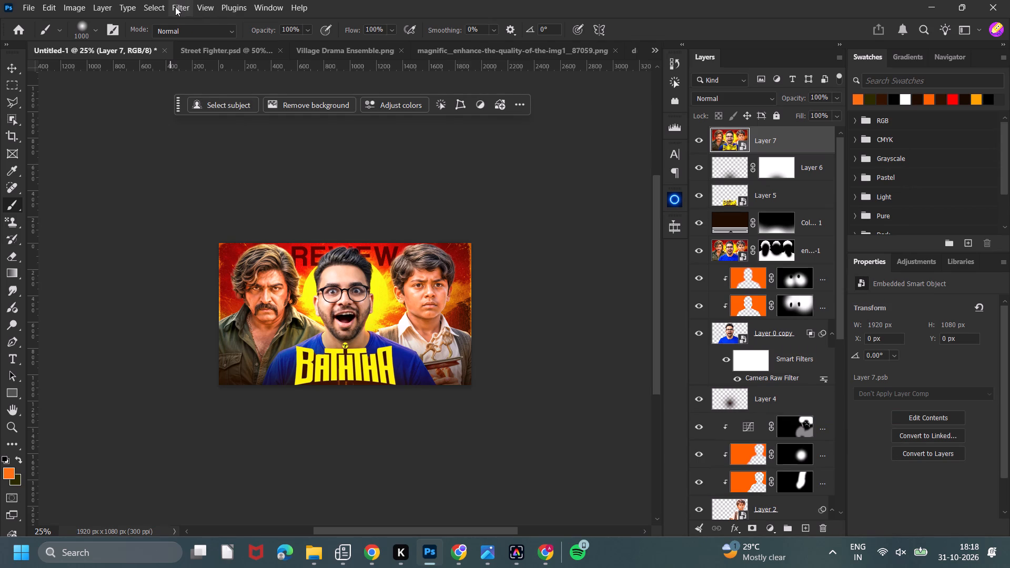
pyautogui.click(201, 137)
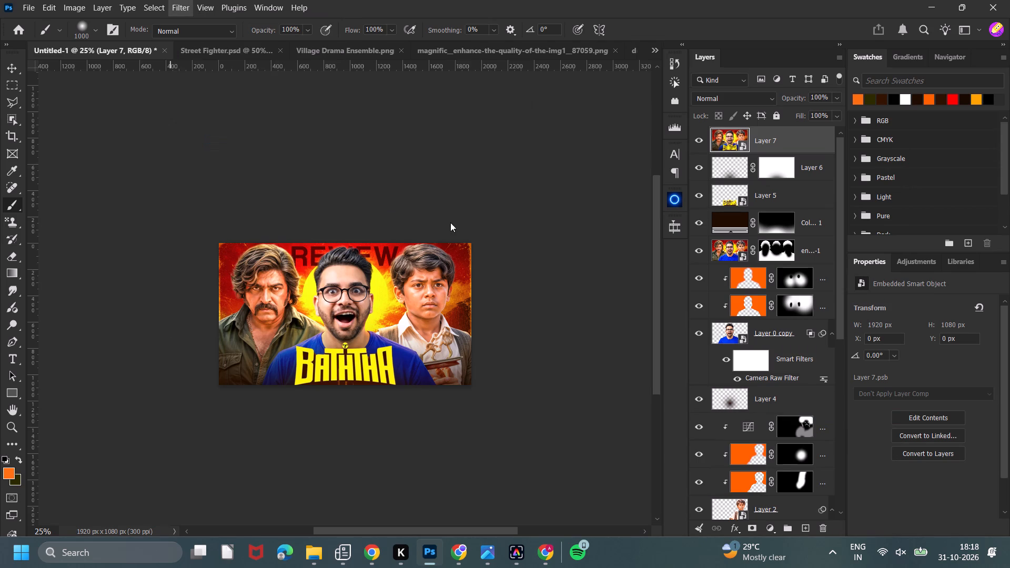
pyautogui.click(923, 213)
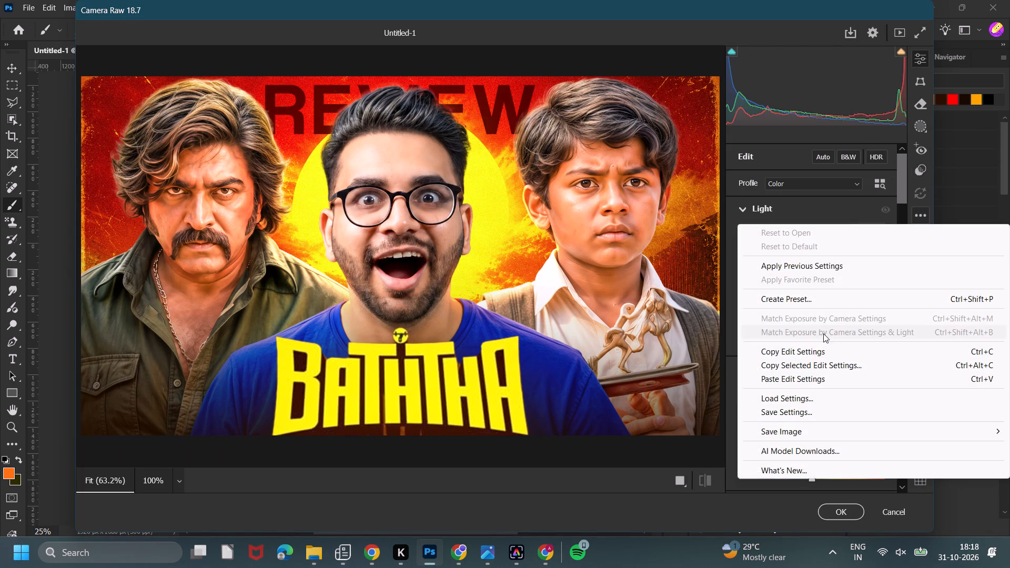
pyautogui.click(806, 395)
pyautogui.doubleClick(301, 298)
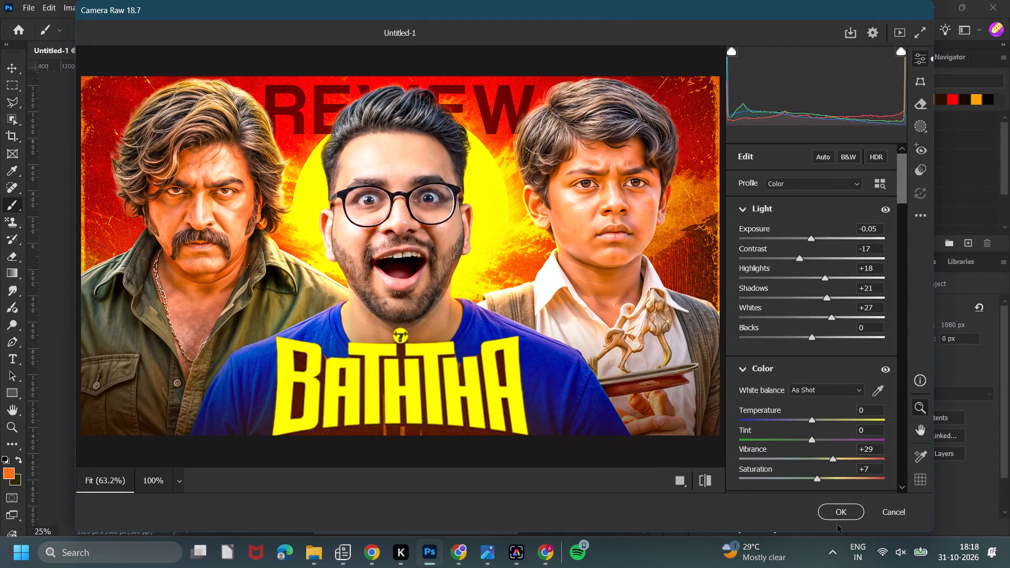
pyautogui.click(835, 513)
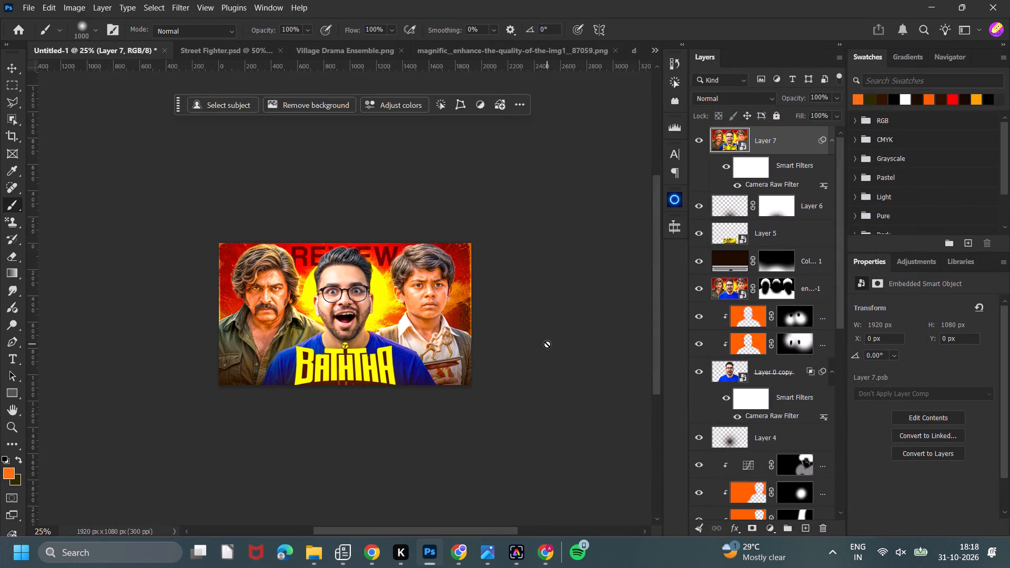
# Save the document as a PSD named Baththa in the Man Of Fiction folder.
pyautogui.hotkey('ctrl', 's')
pyautogui.scroll(-3, 36, 188)
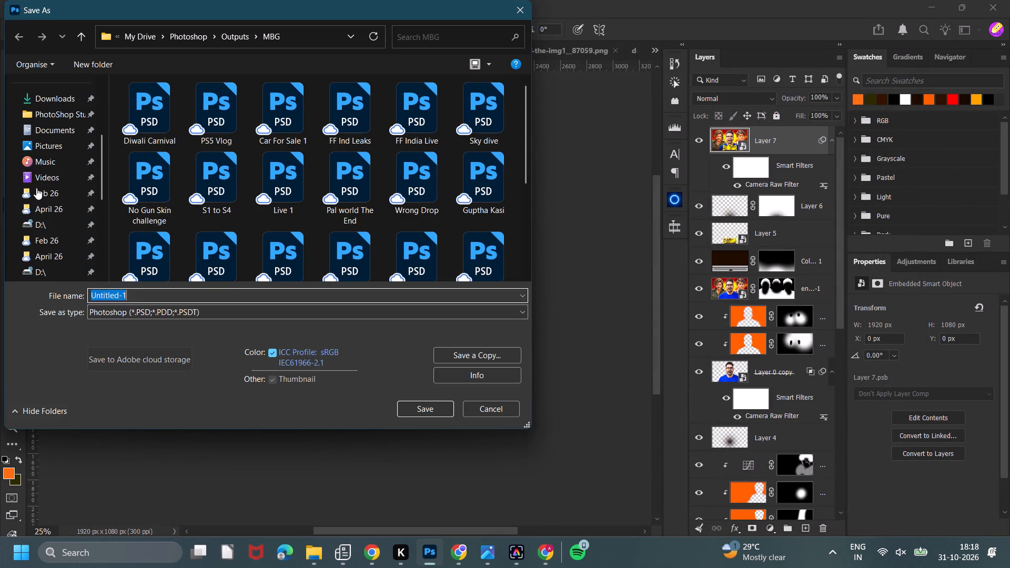
pyautogui.scroll(-1, 35, 150)
pyautogui.scroll(-2, 41, 198)
pyautogui.click(56, 150)
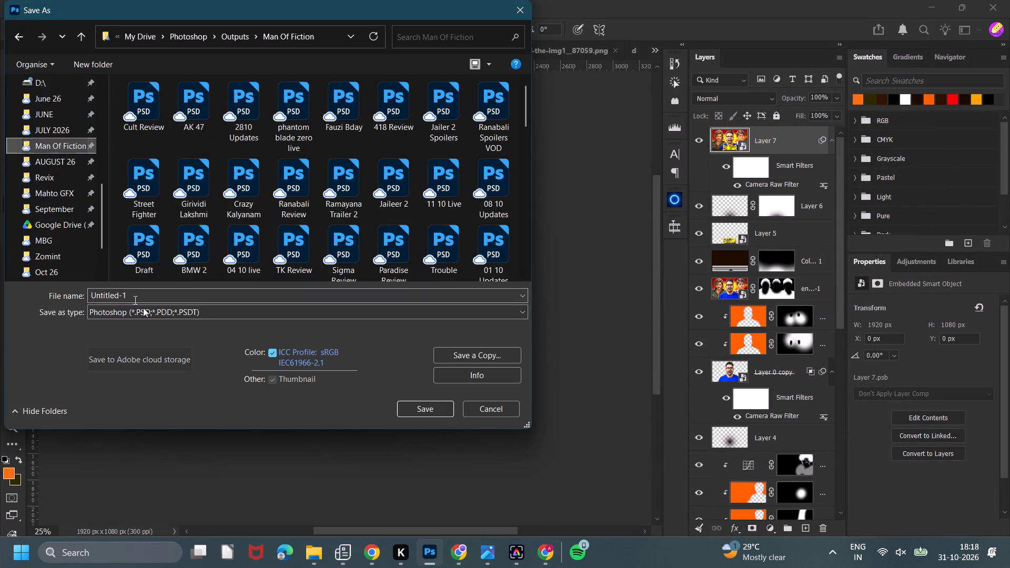
pyautogui.click(148, 295)
pyautogui.hotkey('shift', 'b')
pyautogui.press('a')
pyautogui.press('t')
pyautogui.press('h')
pyautogui.press('t')
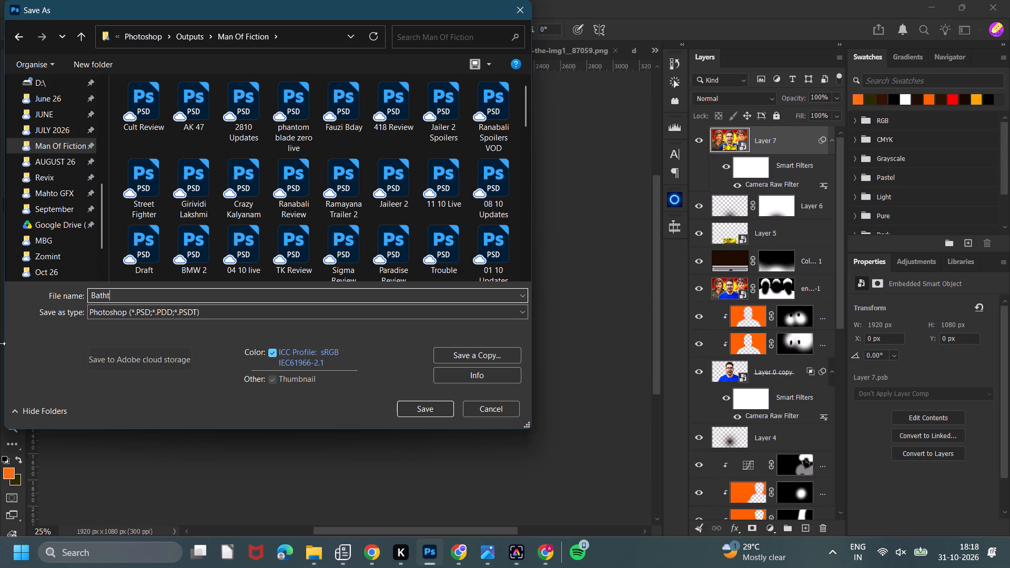
pyautogui.press('h')
pyautogui.press('a')
pyautogui.press('Return')
pyautogui.hotkey('ctrl', 's')
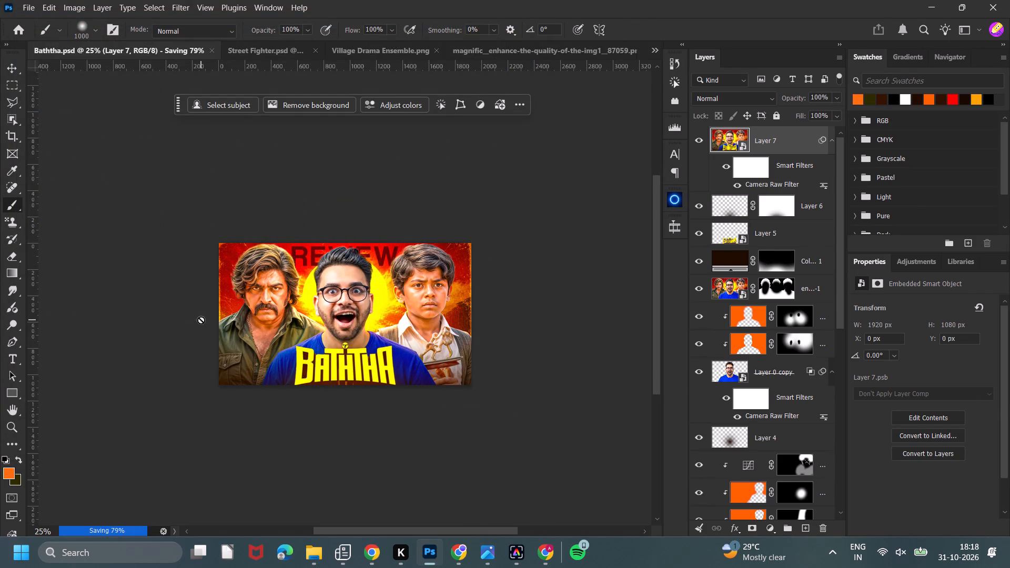
# Export the thumbnail as a PNG named Baththa into the Man Of Fiction folder.
pyautogui.click(26, 8)
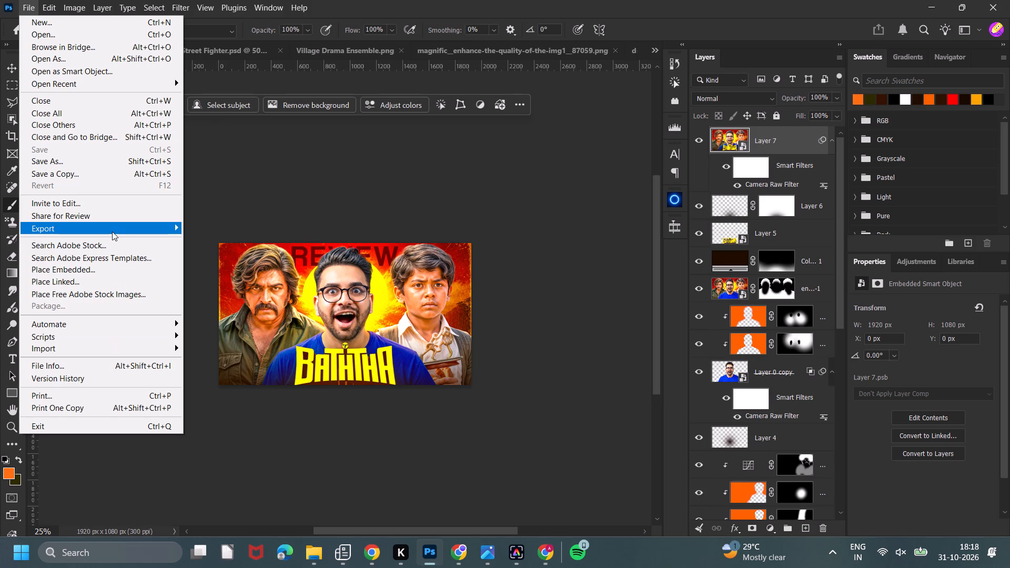
pyautogui.click(220, 227)
pyautogui.scroll(-3, 38, 204)
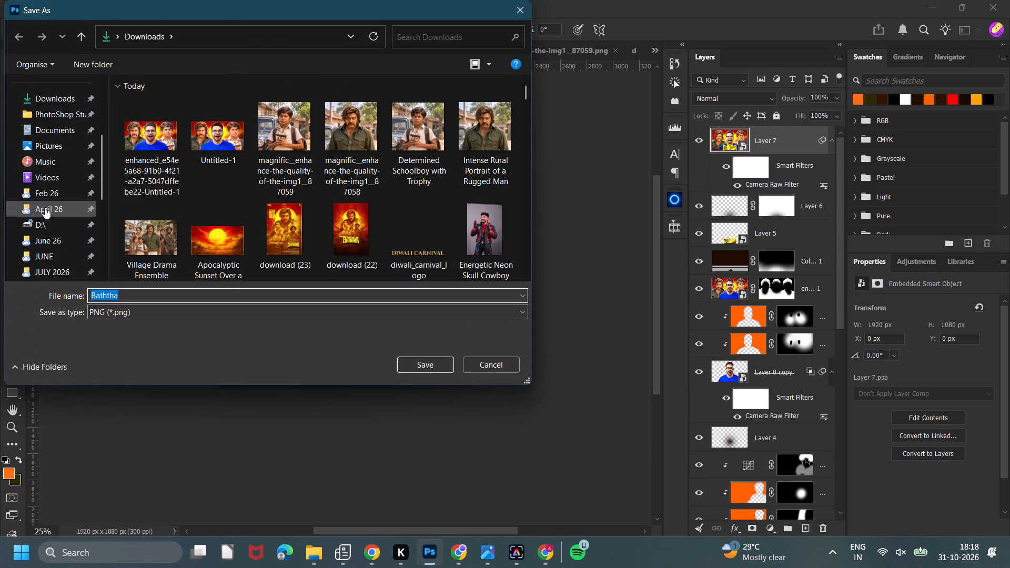
pyautogui.scroll(-2, 45, 207)
pyautogui.click(52, 193)
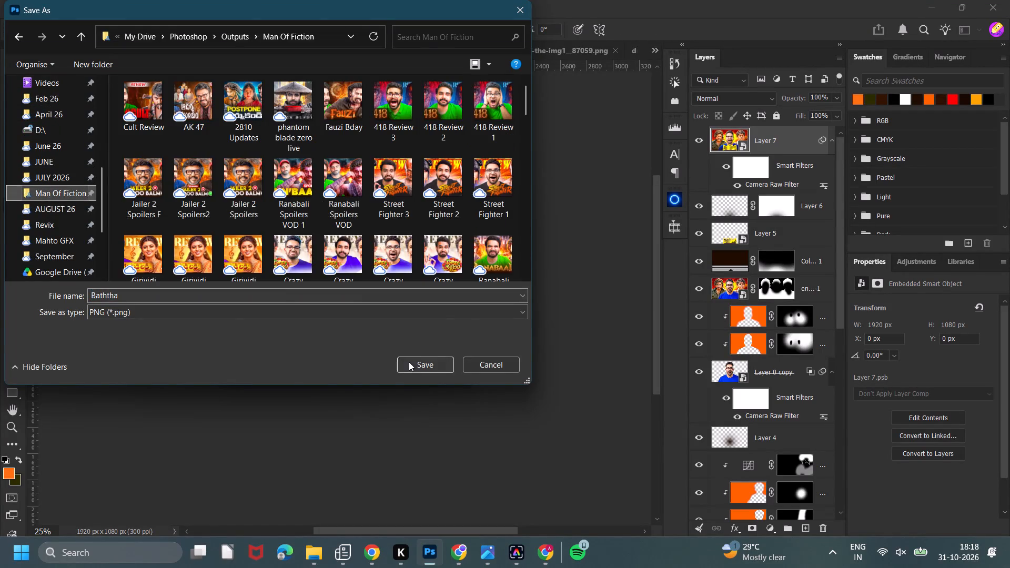
pyautogui.click(409, 362)
# Switch to the Chrome window with the Krea Enhancer and WhatsApp tabs.
pyautogui.click(382, 553)
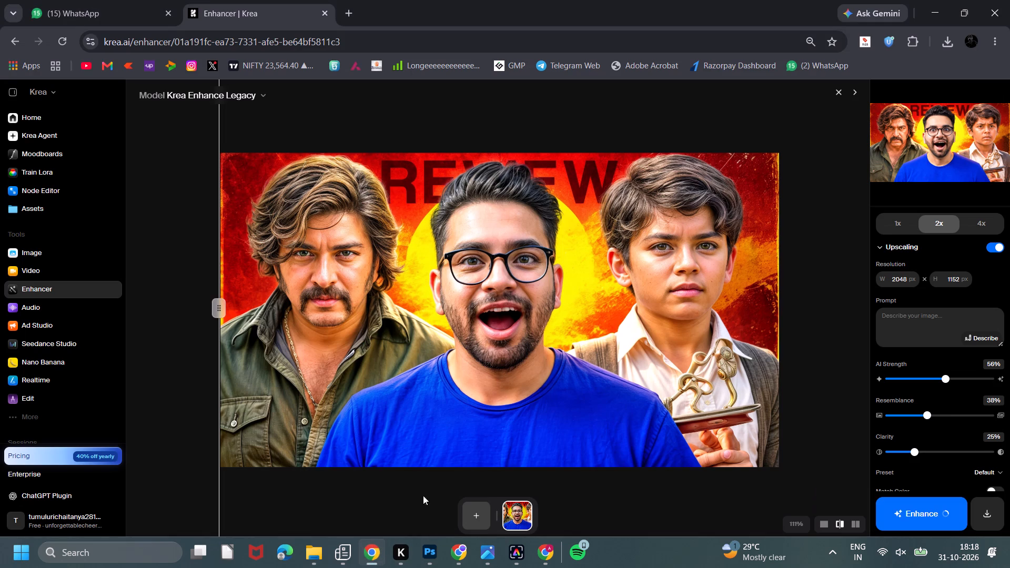